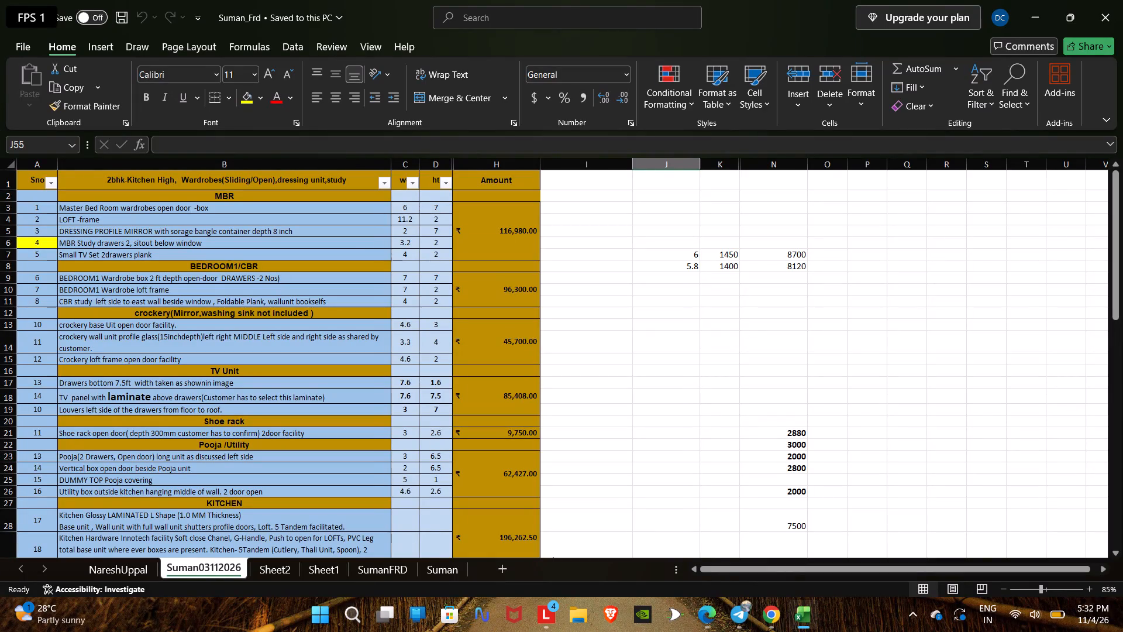
Move the Suman03112026 sheet out of the Suman_Frd workbook into a new workbook, without creating a copy.
right_click(188, 565)
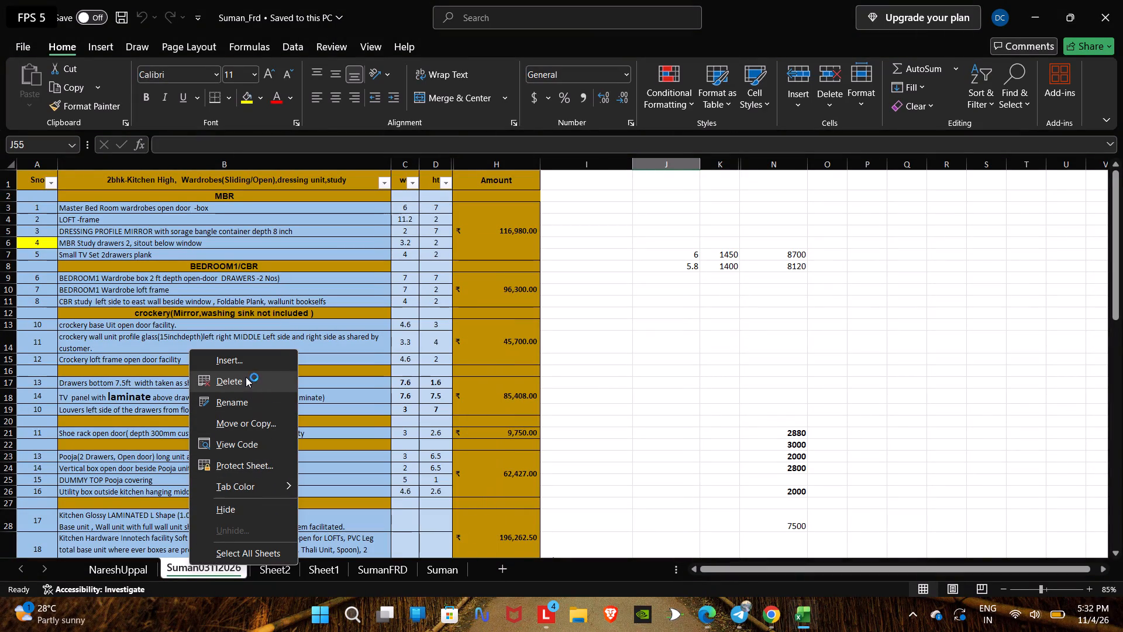
left_click(256, 431)
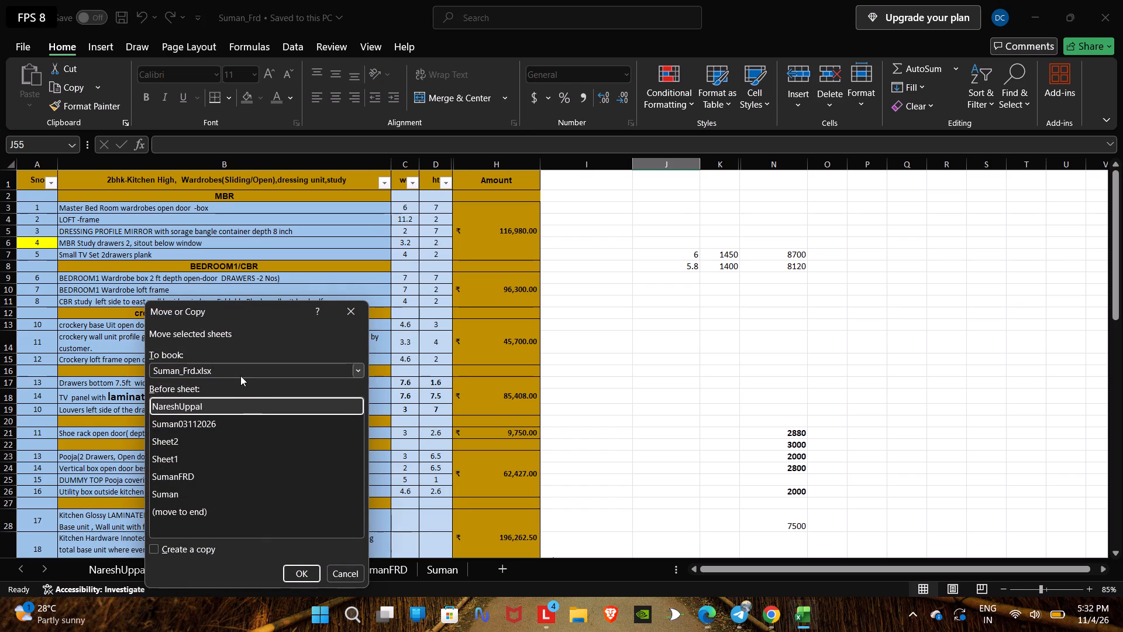
left_click(360, 375)
left_click(305, 391)
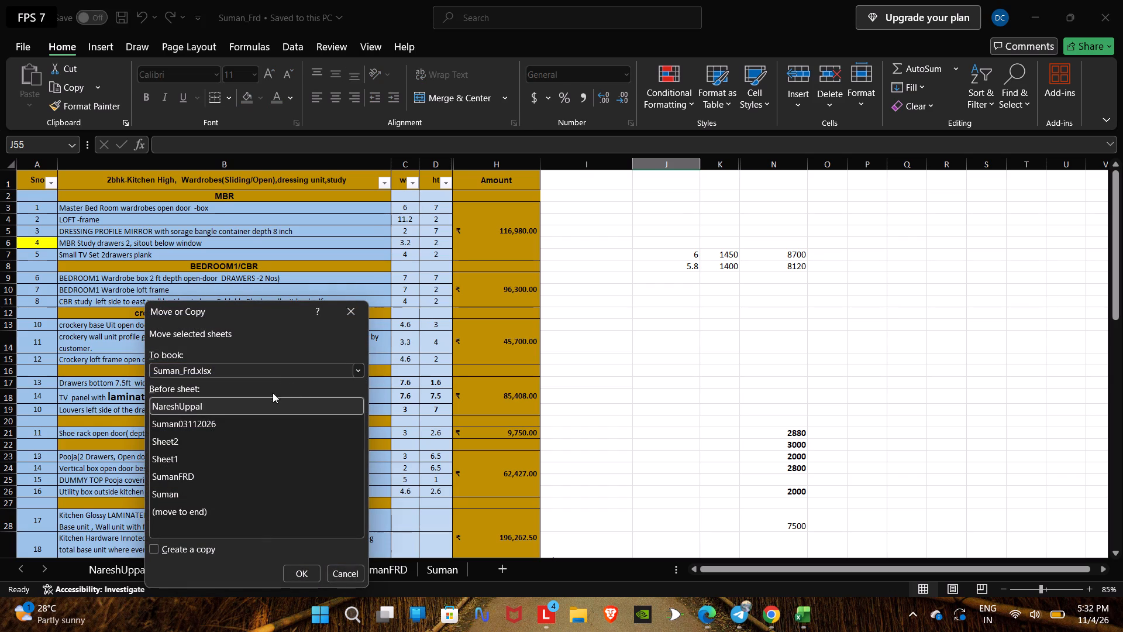
left_click(309, 581)
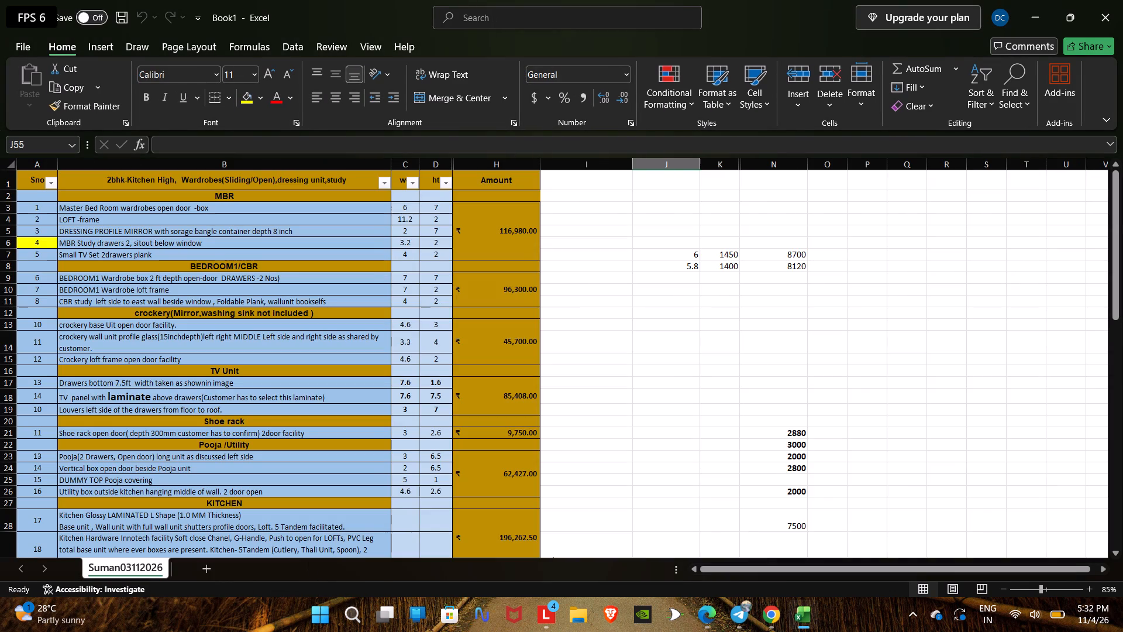
Look through the moved quotation sheet, from the room-by-room items down to the total charges and customer conditions.
scroll(306, 423, "up", 9)
scroll(333, 393, "down", 18)
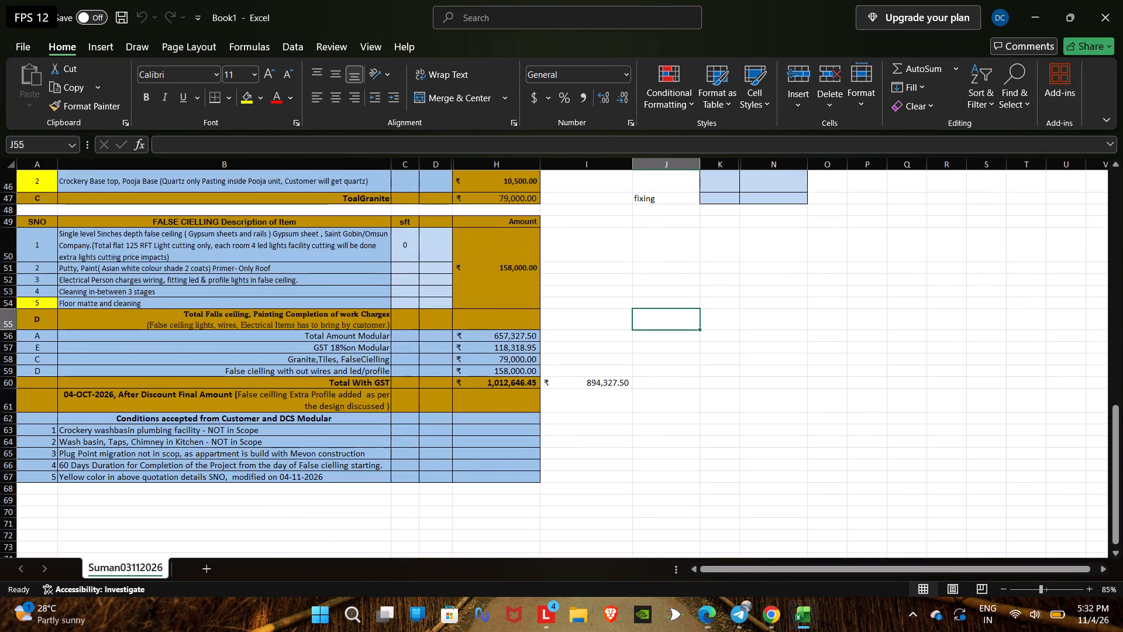
scroll(311, 401, "up", 18)
scroll(304, 366, "up", 7)
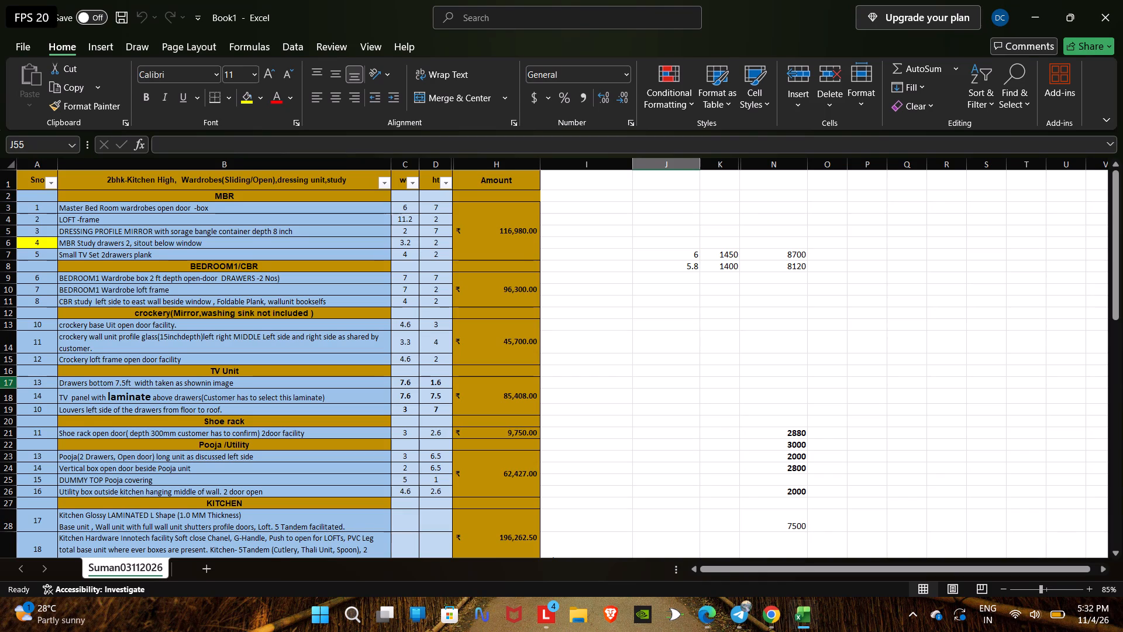
left_click(186, 418)
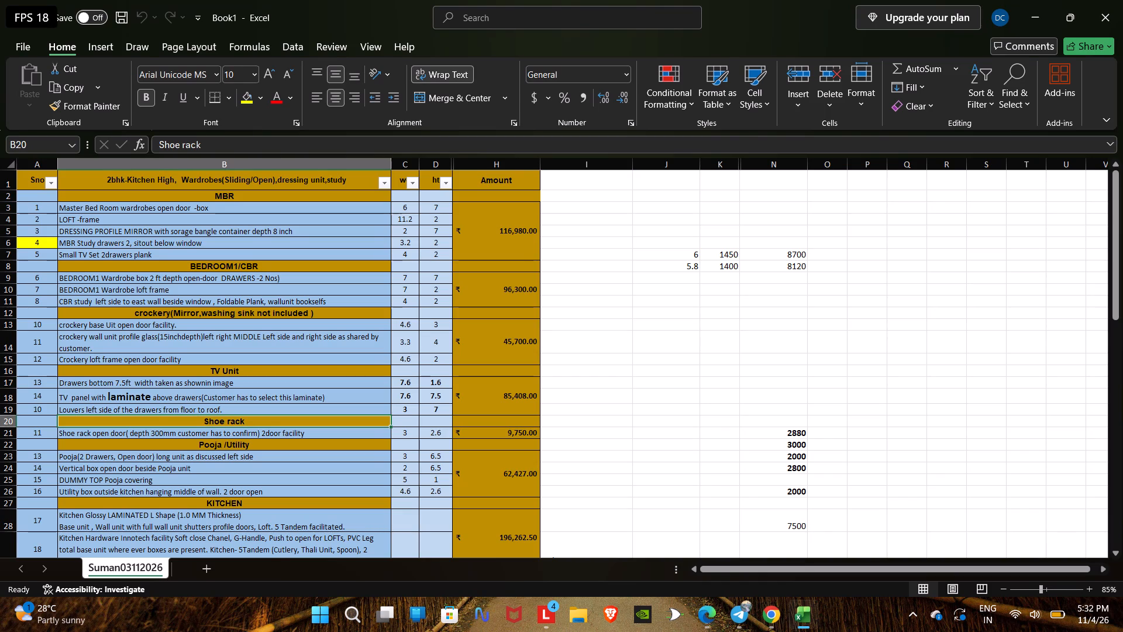
left_click(566, 262)
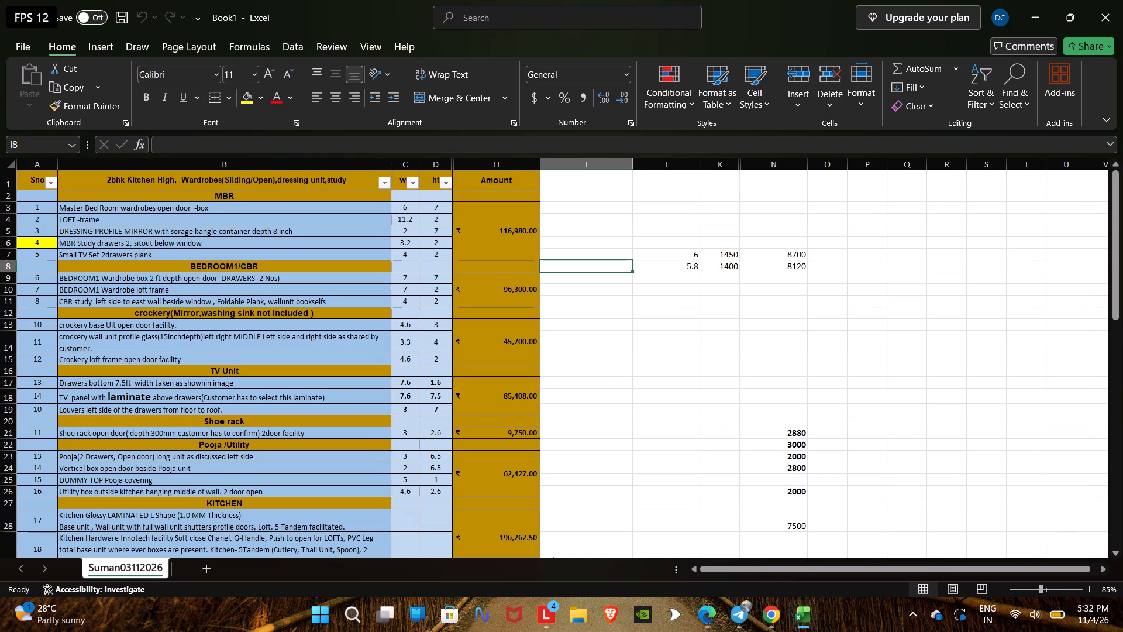
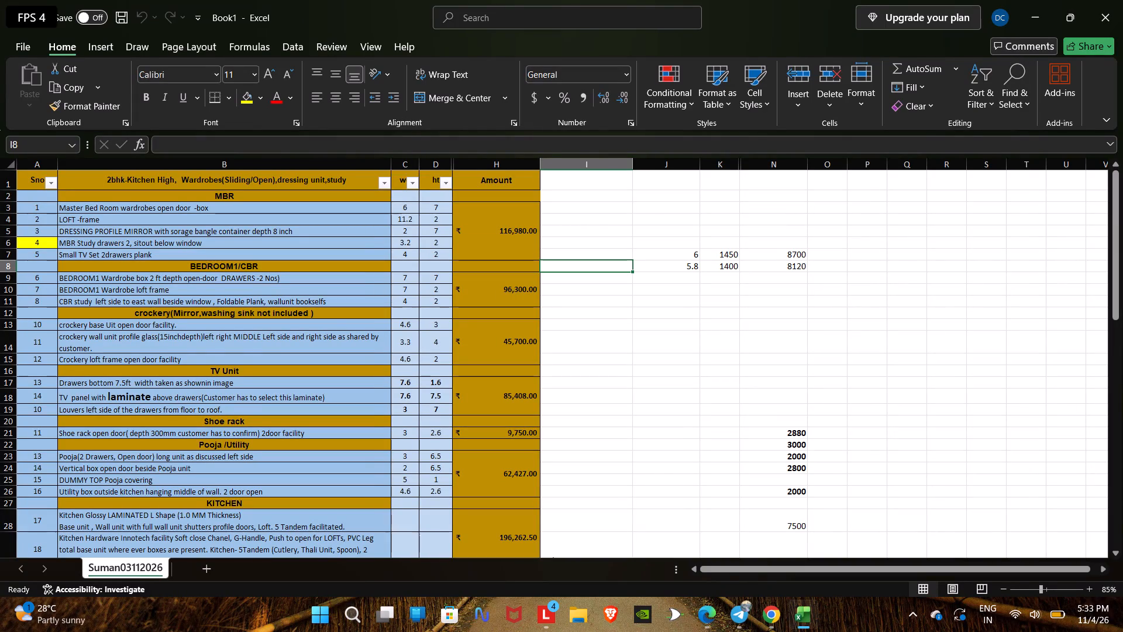
Open the name of the Suman03112026 sheet for renaming.
right_click(133, 570)
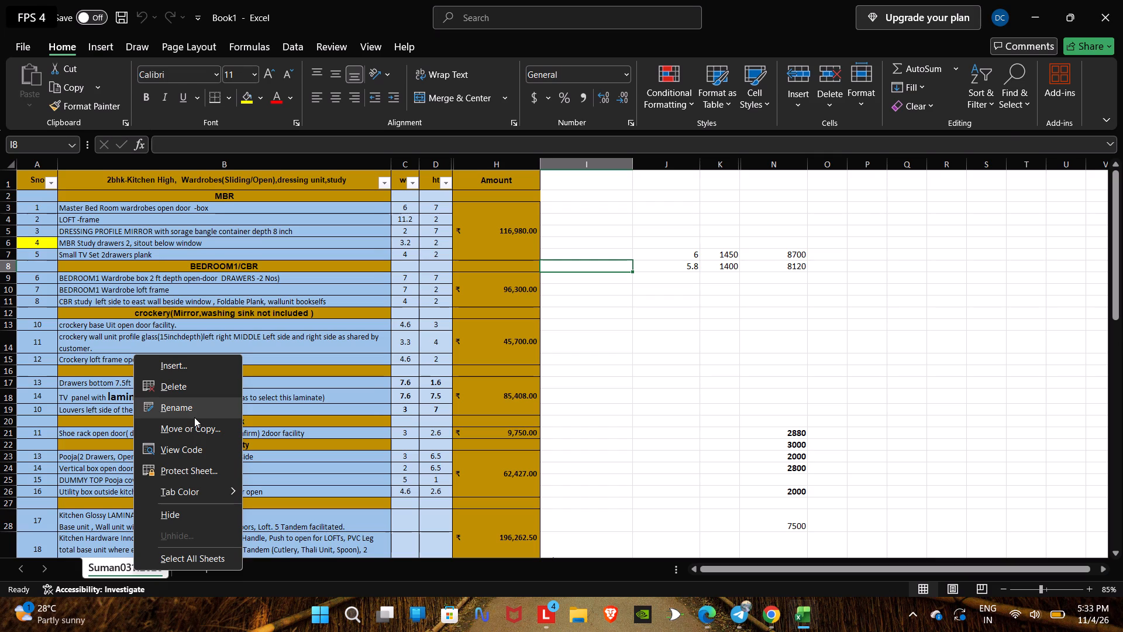
left_click(201, 408)
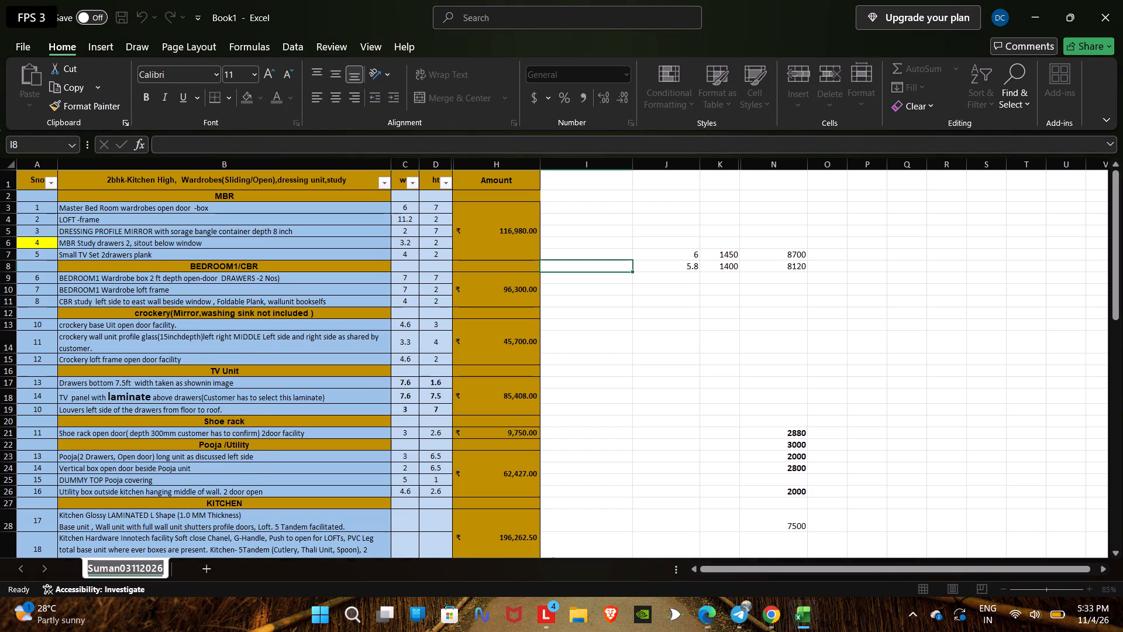
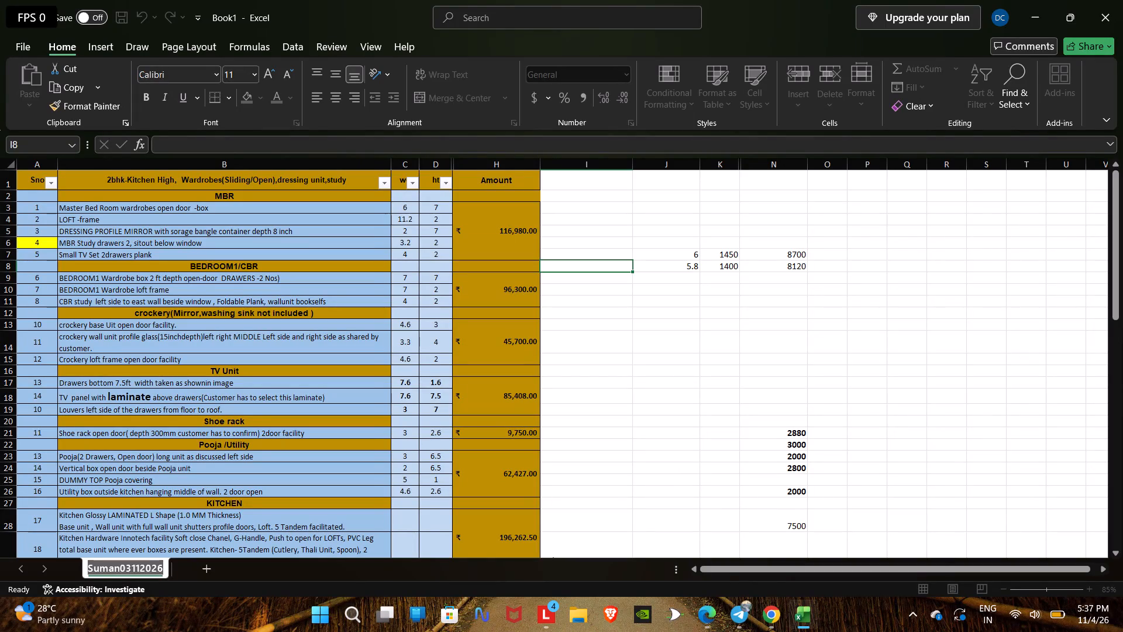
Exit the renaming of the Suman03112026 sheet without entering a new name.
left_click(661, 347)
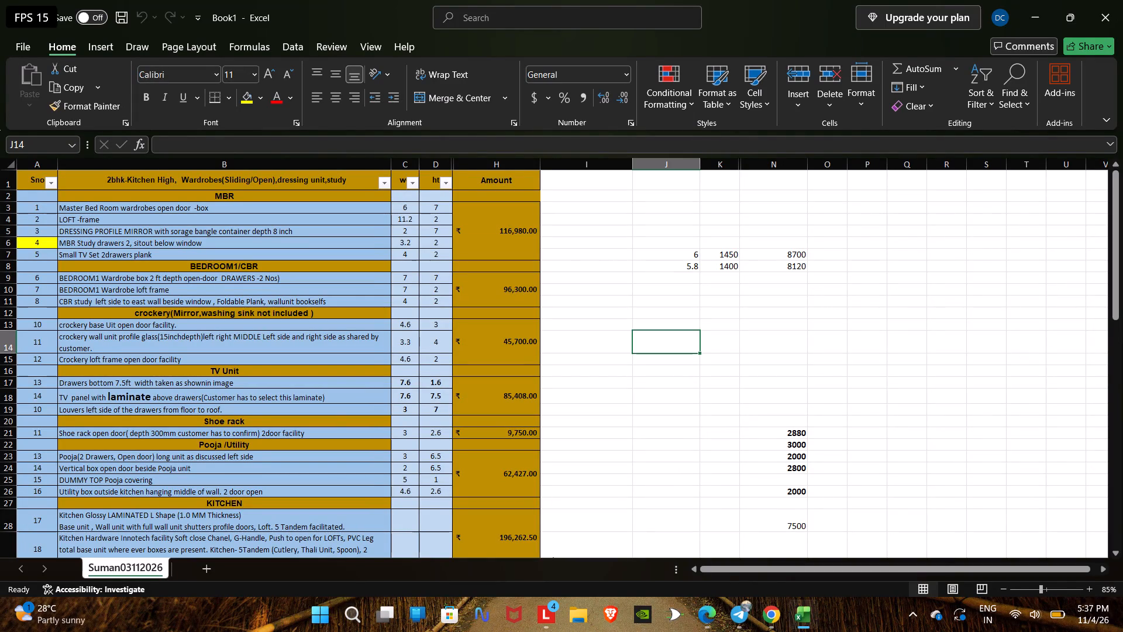
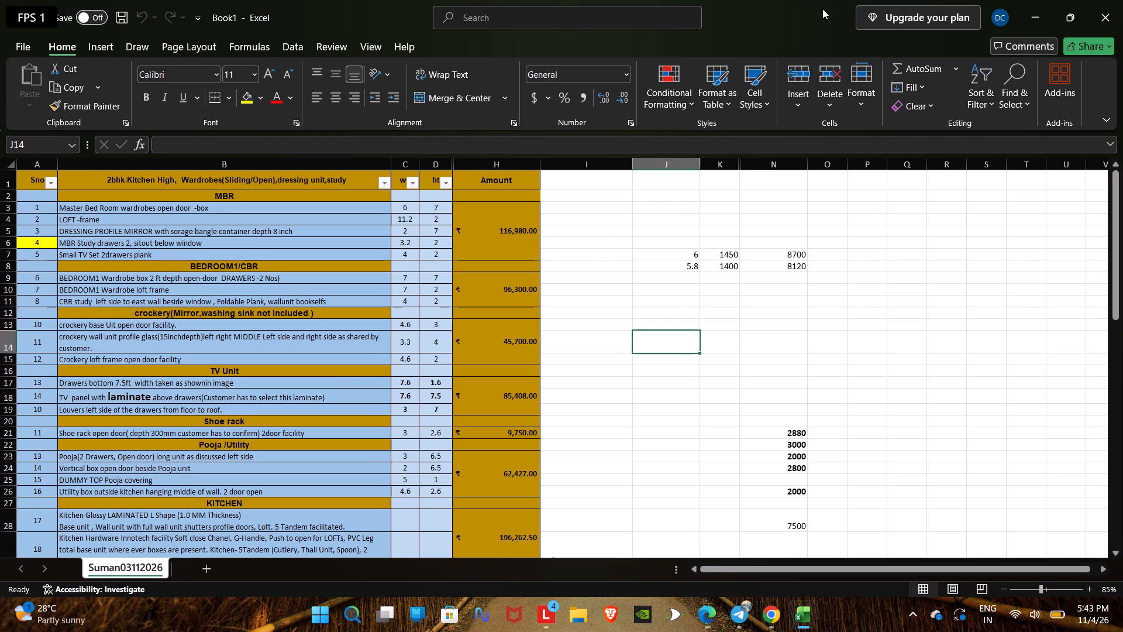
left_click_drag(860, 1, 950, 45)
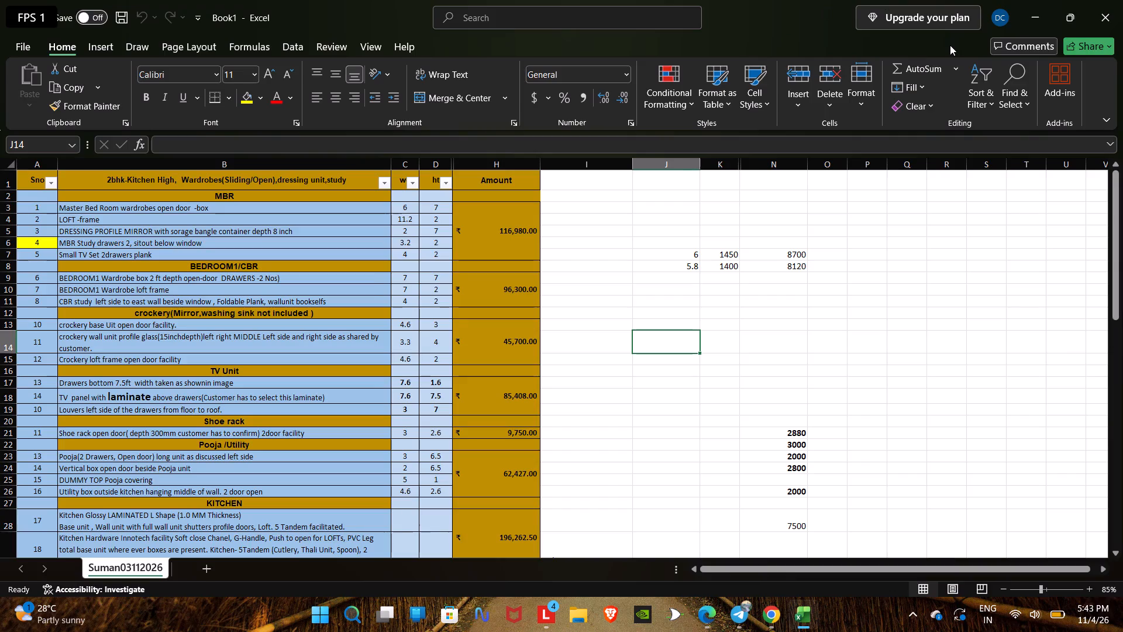
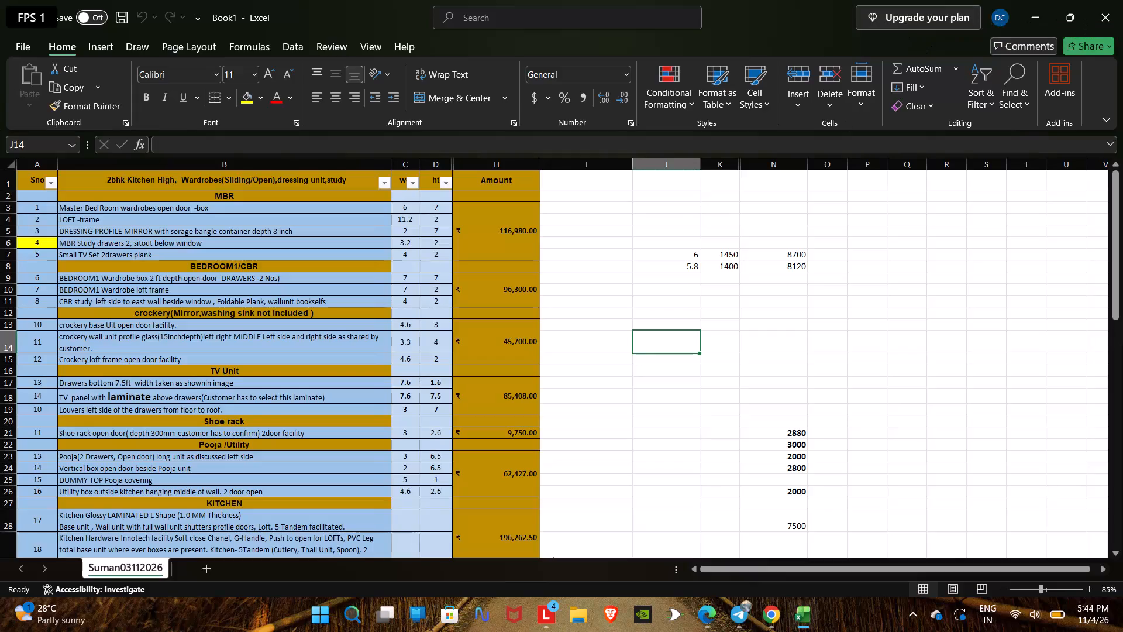
Rename the Suman03112026 sheet as HARI.
right_click(142, 566)
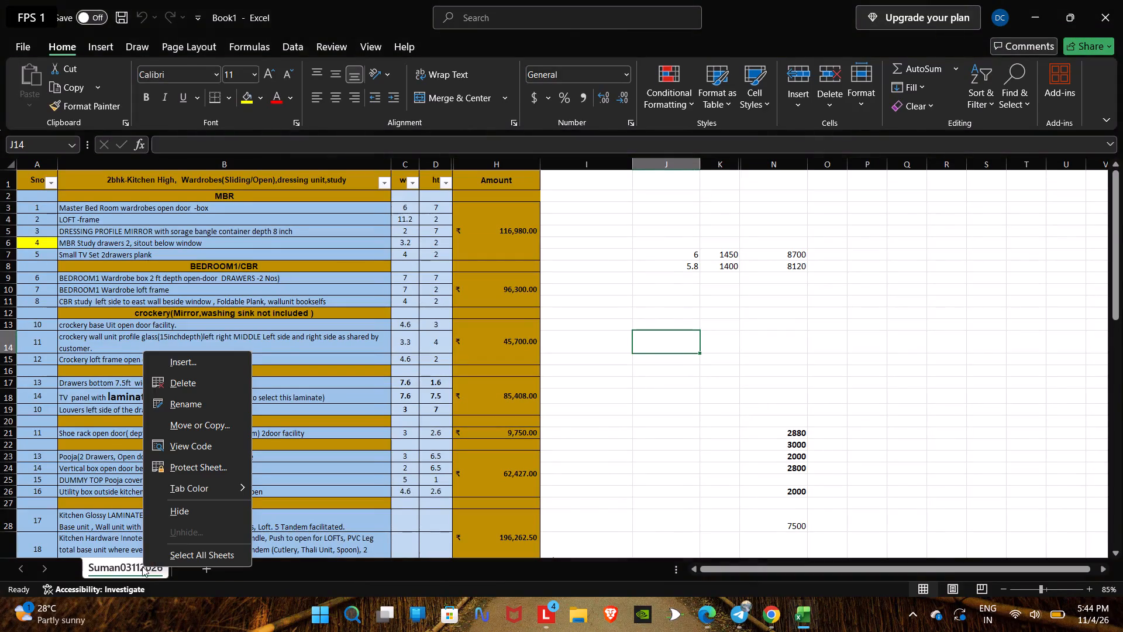
left_click(192, 408)
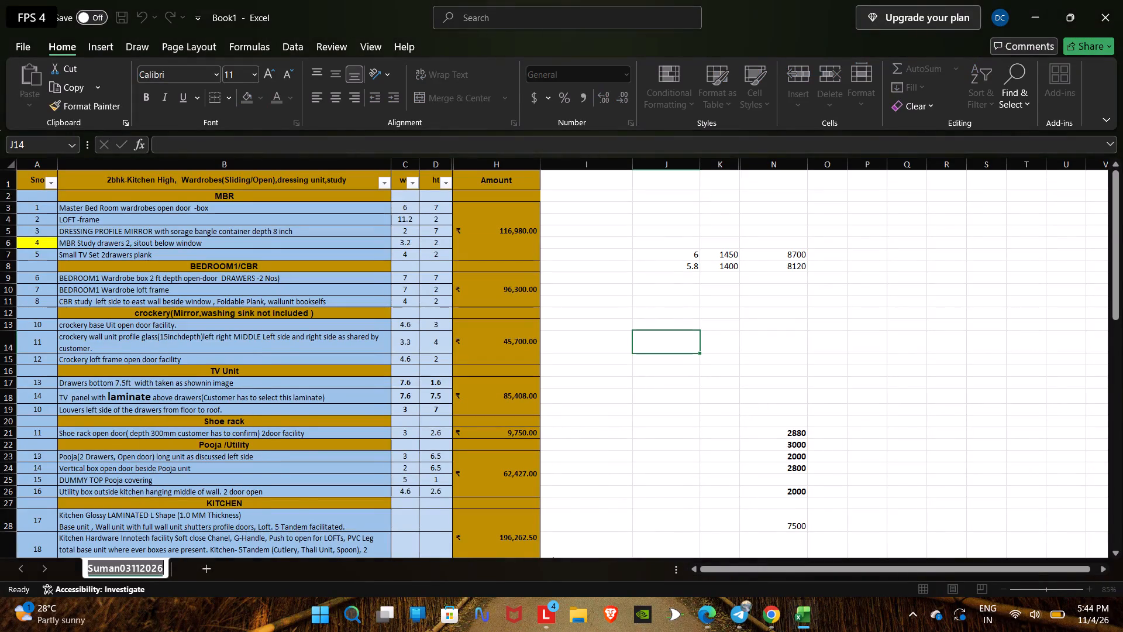
key("shift+h")
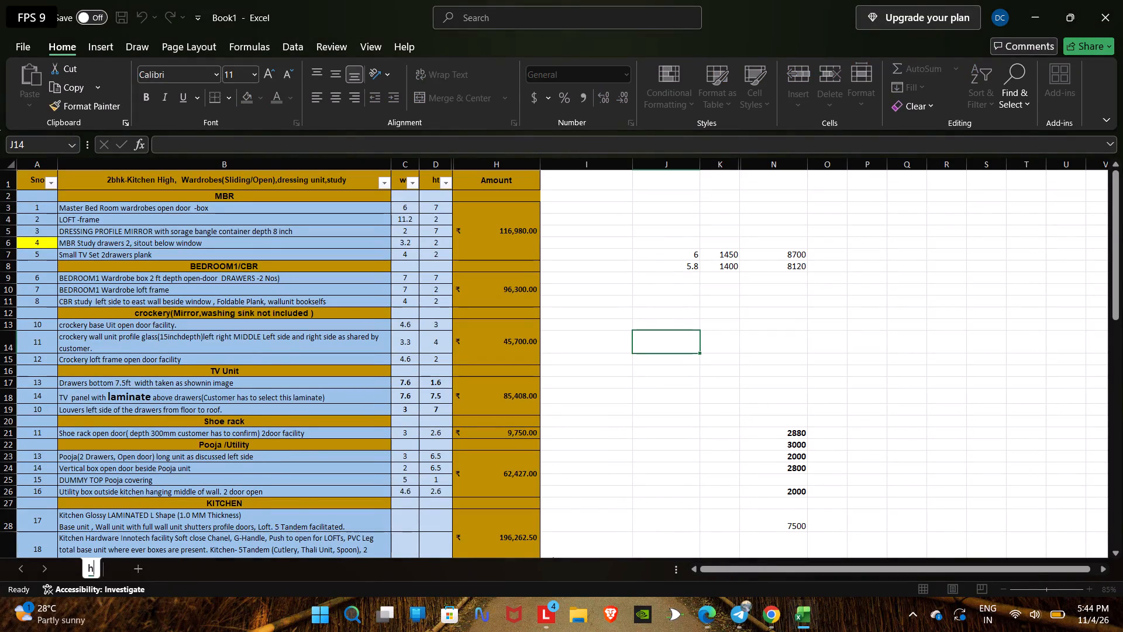
key("BackSpace")
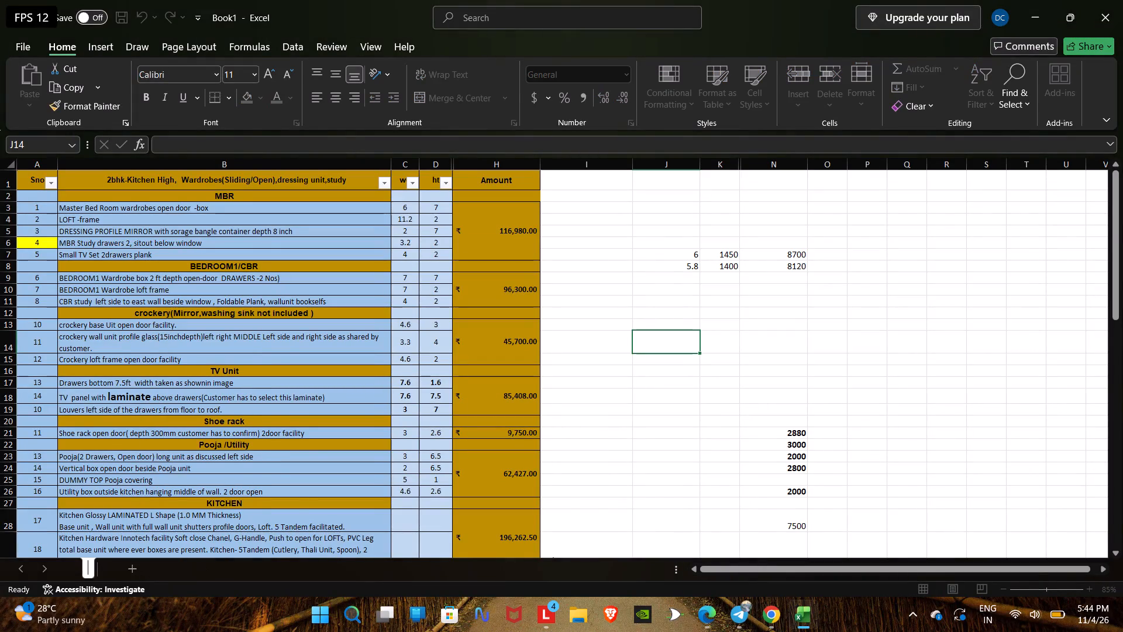
type("HARI")
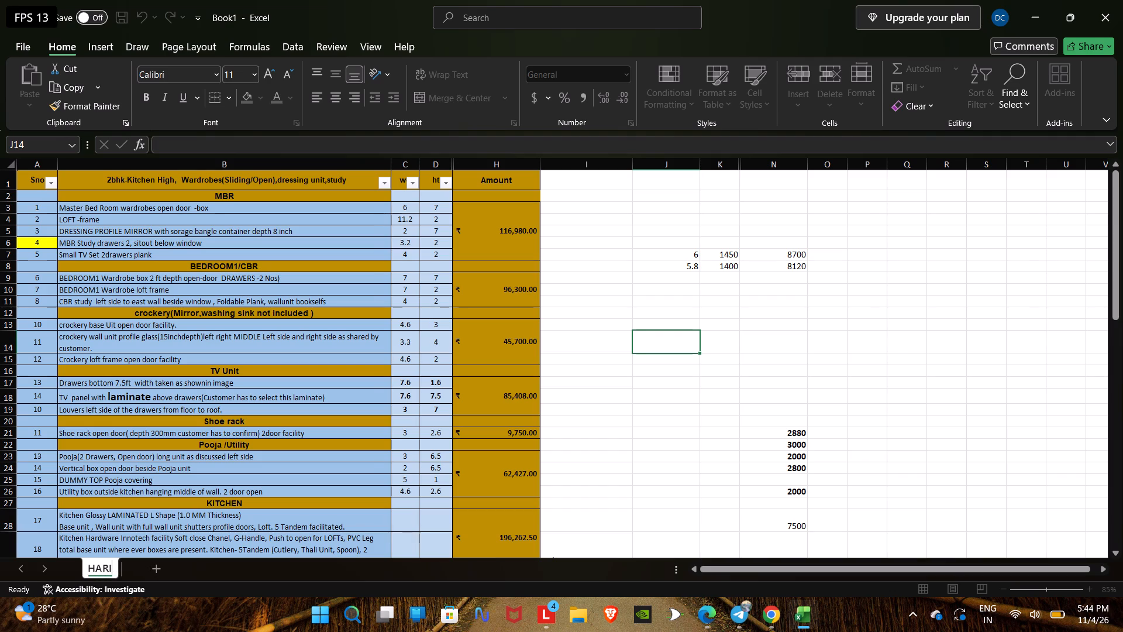
Change the start of the heading in cell B1 to 3bhk, keeping the rest of the text.
scroll(190, 339, "up", 4)
left_click(156, 181)
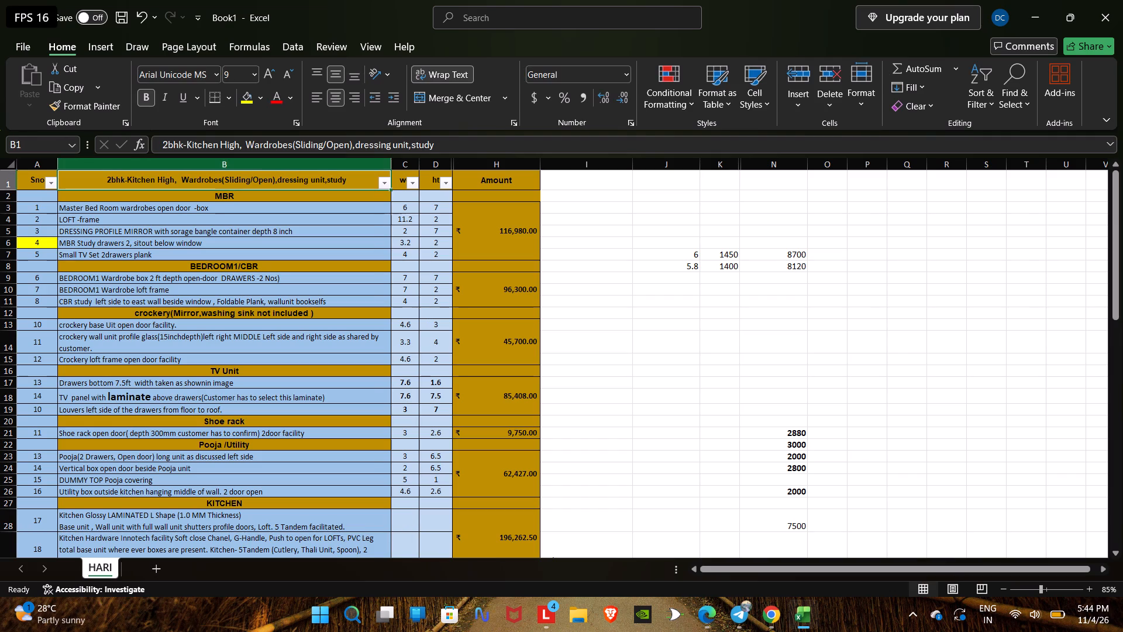
left_click(167, 144)
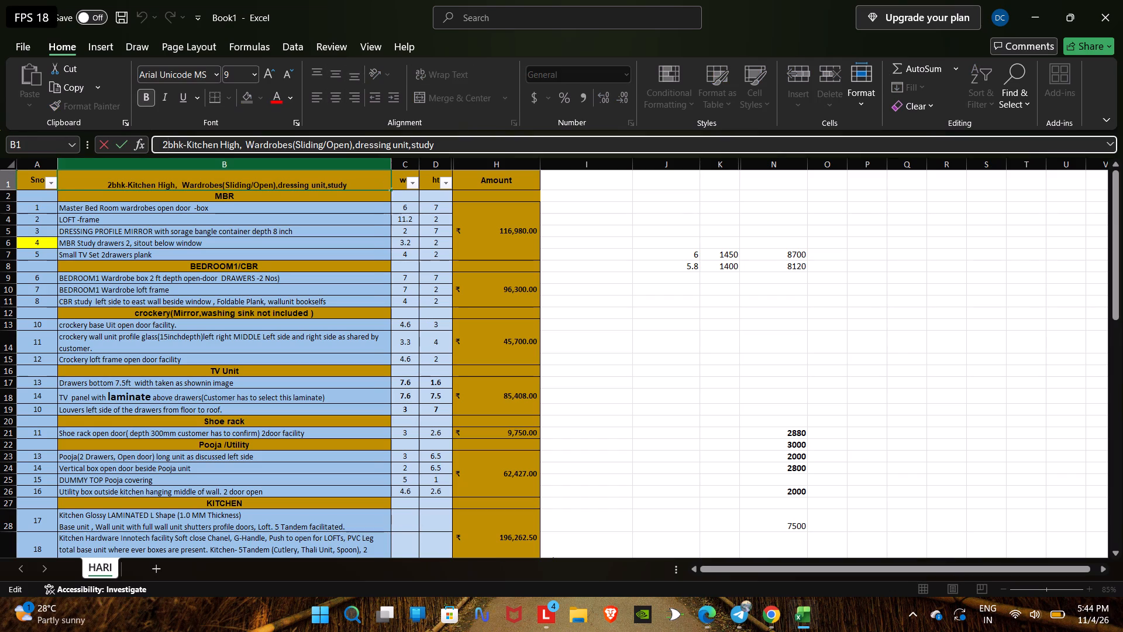
key("BackSpace")
key("3")
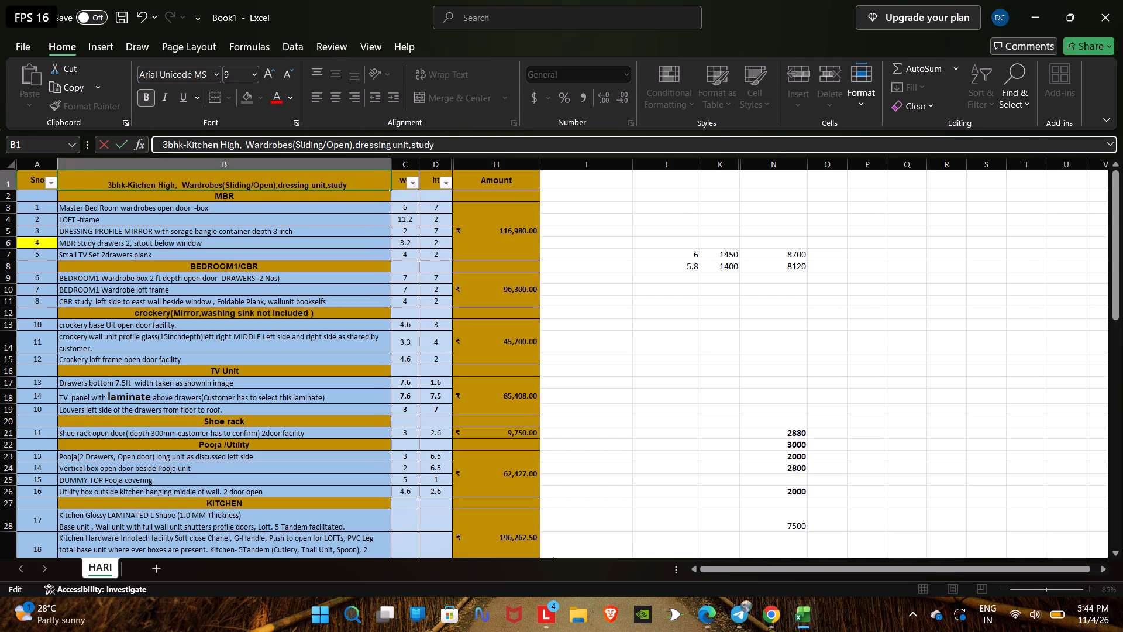
left_click(405, 208)
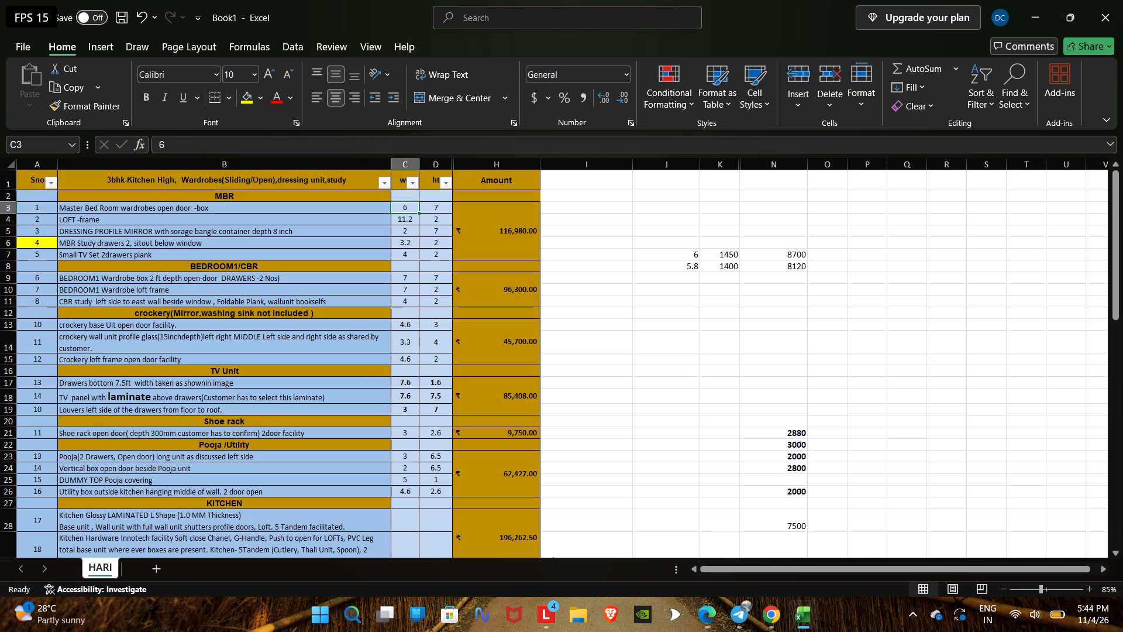
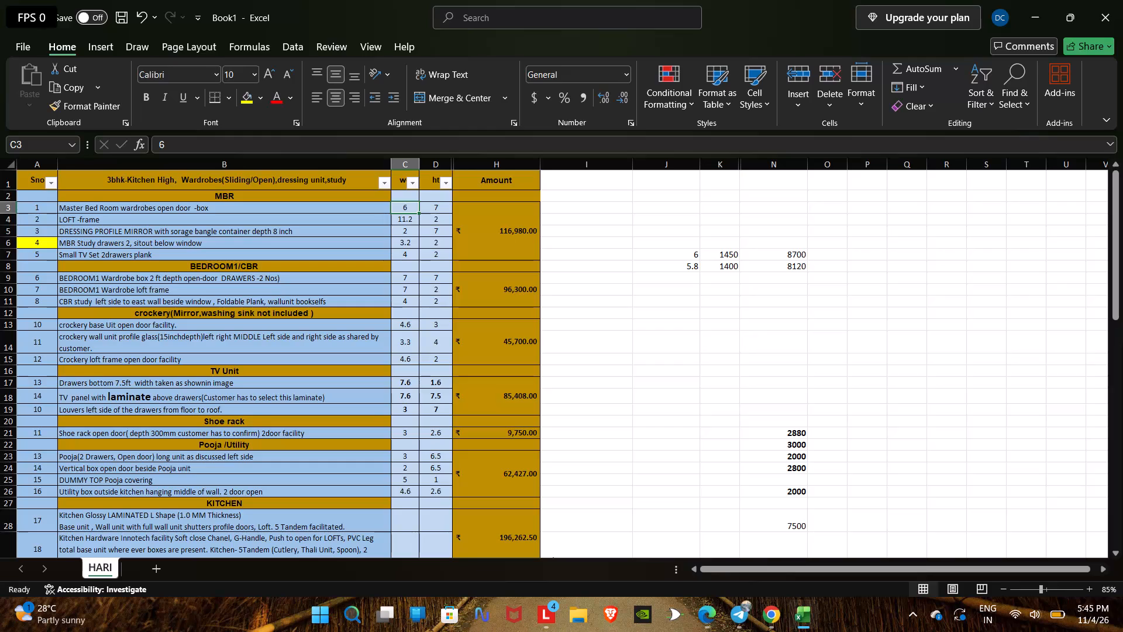
Unhide the hidden columns between D and H in the quotation sheet.
scroll(418, 300, "down", 1)
scroll(298, 391, "down", 7)
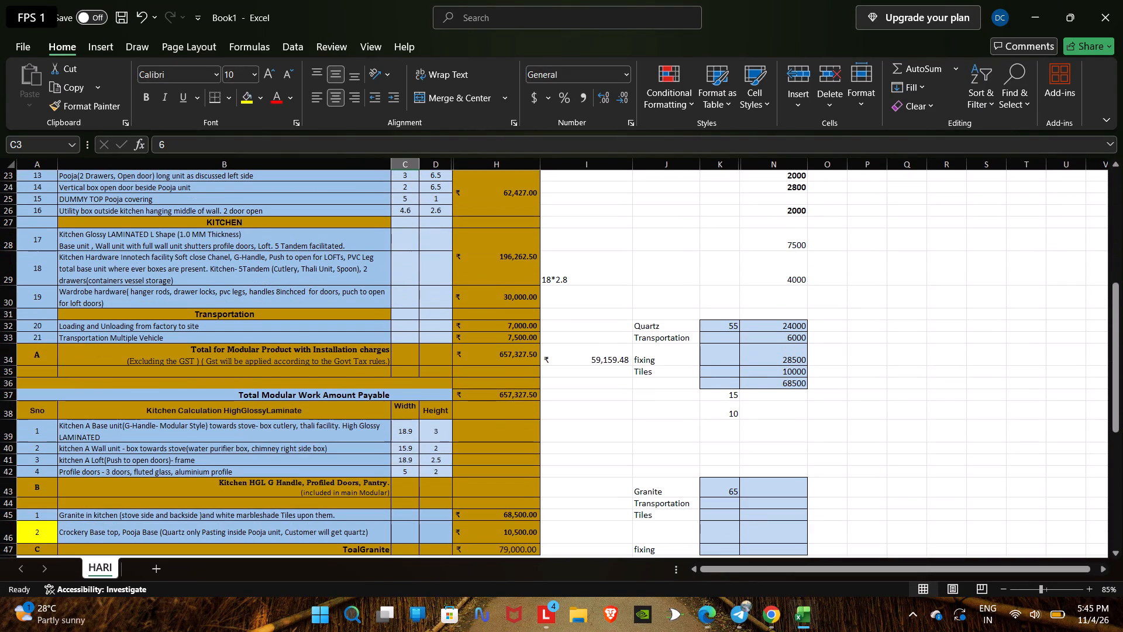
left_click_drag(443, 160, 444, 160)
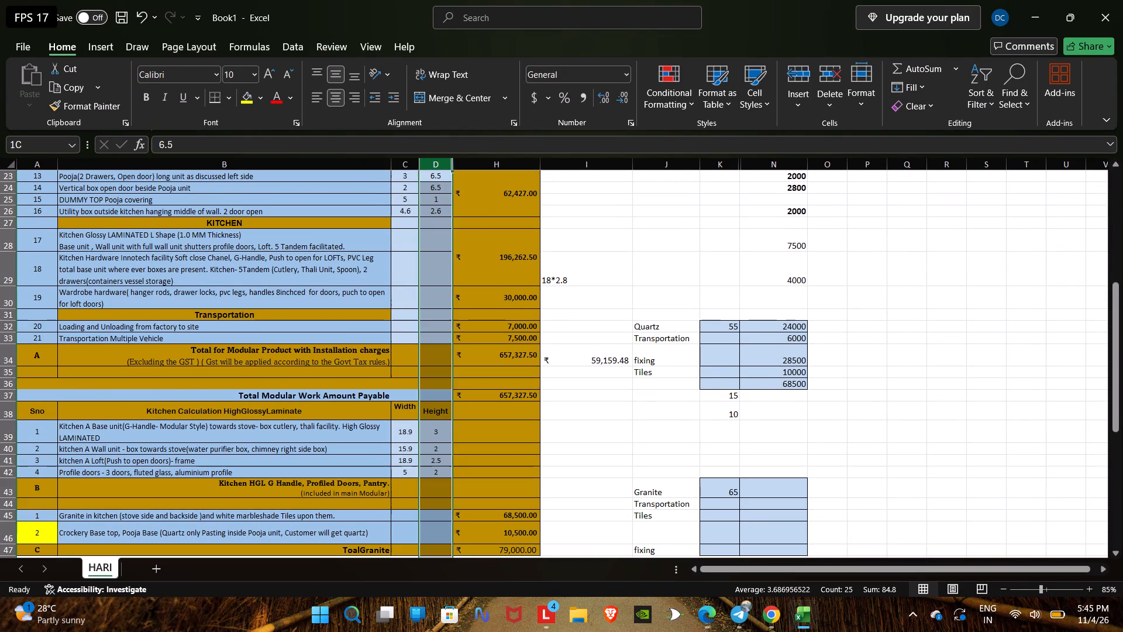
left_click_drag(444, 160, 457, 160)
right_click(473, 171)
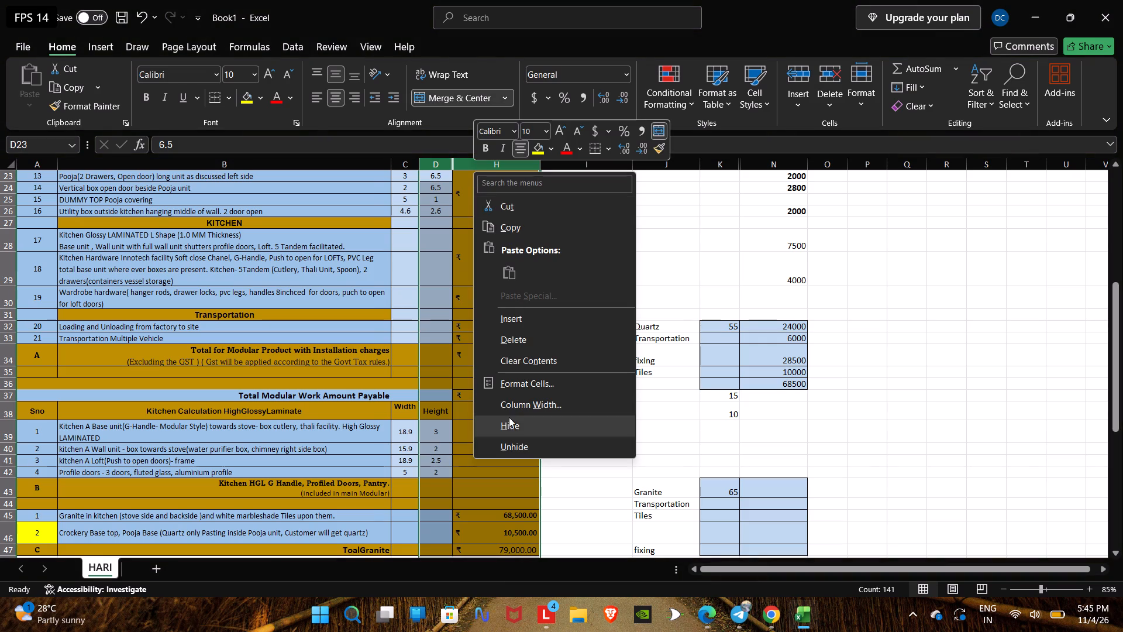
left_click(529, 446)
Set the kitchen calculation widths to 16 for the base unit, 12 for the wall unit and 16 for the loft.
left_click(404, 436)
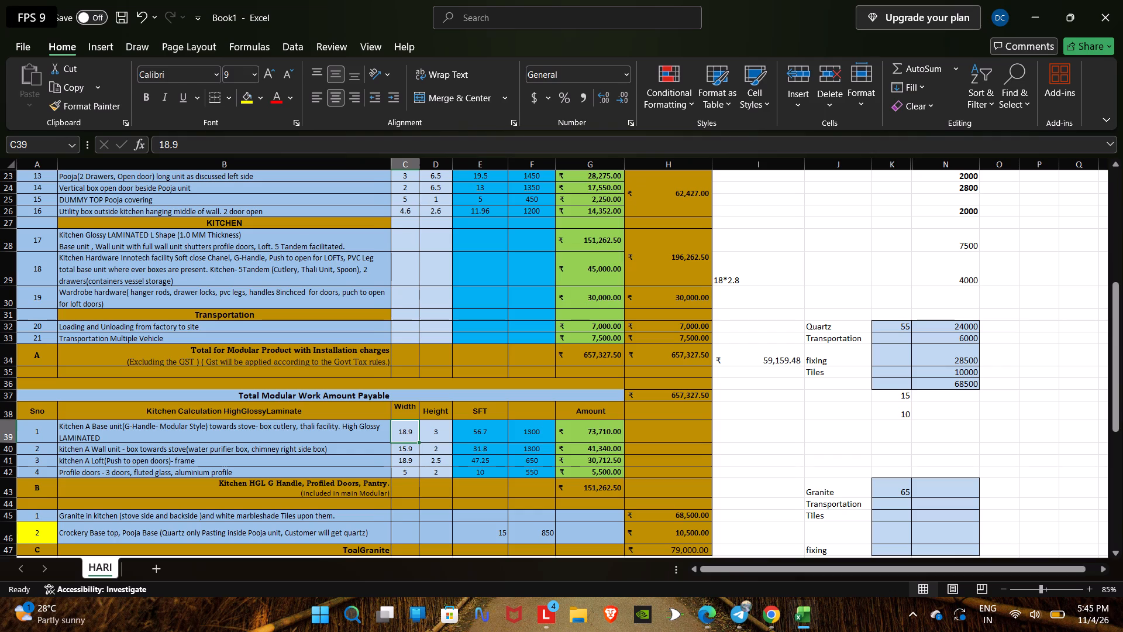
type("16")
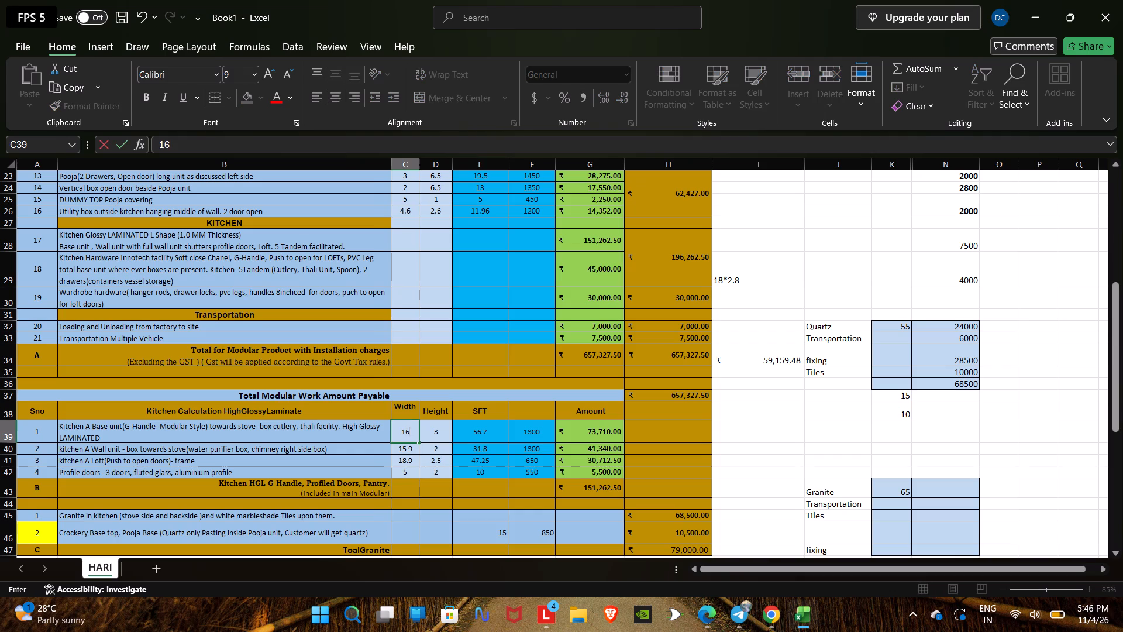
left_click(408, 449)
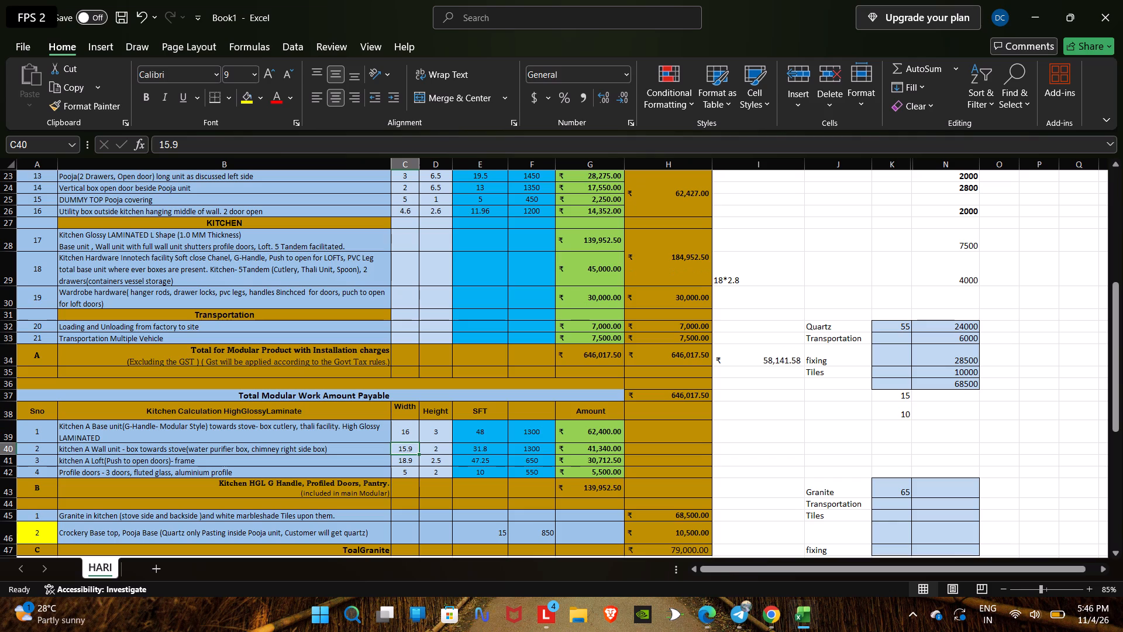
type("12")
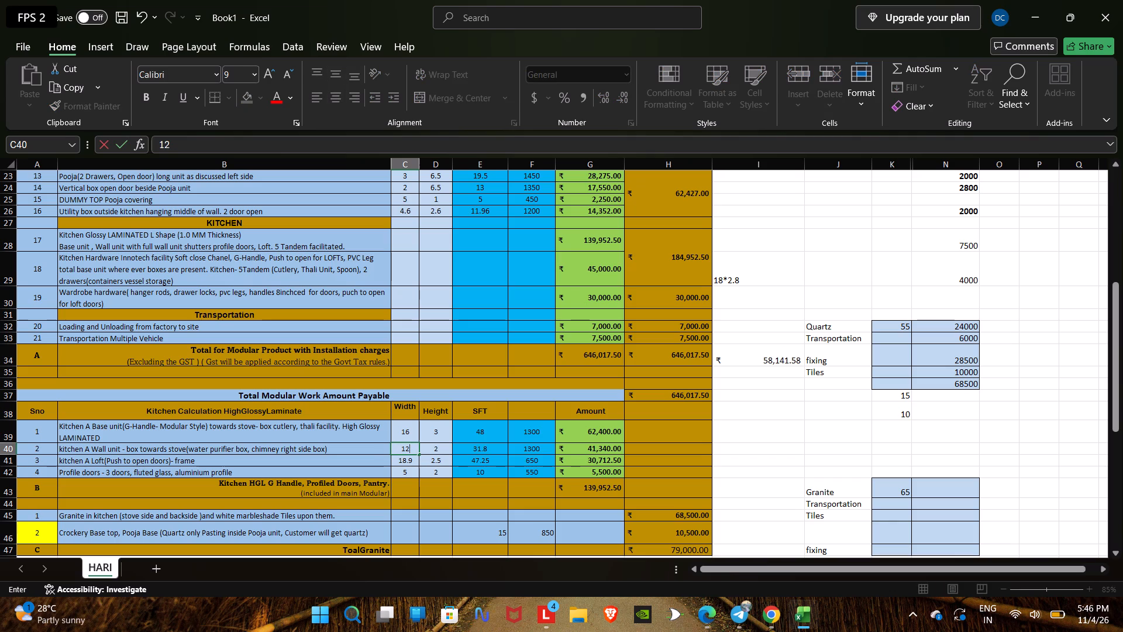
left_click(409, 459)
type("16")
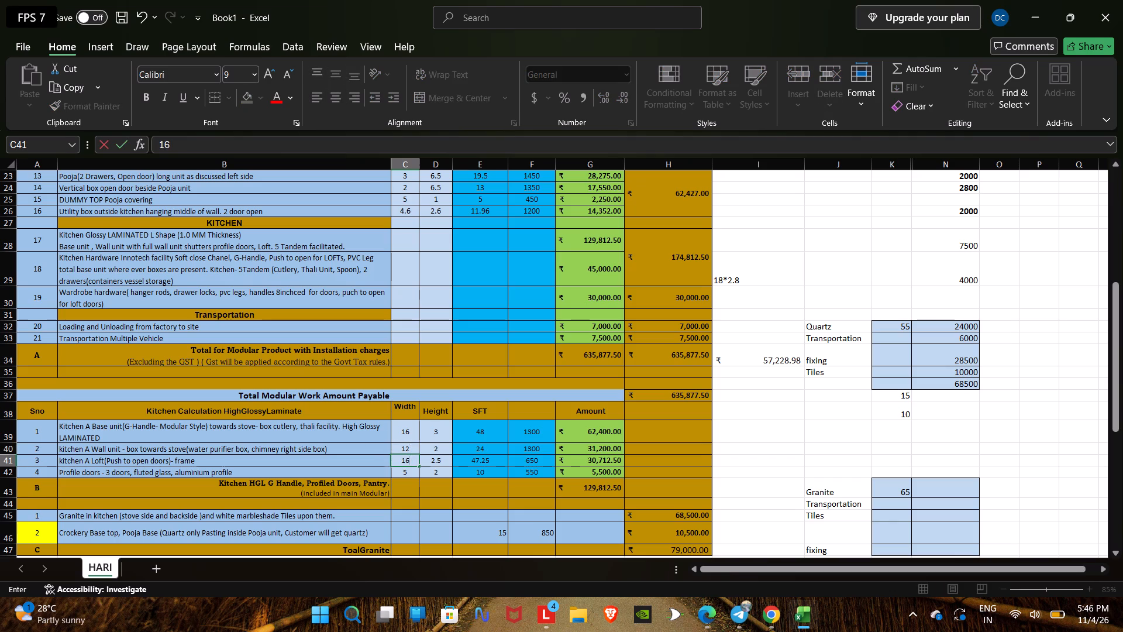
left_click(356, 469)
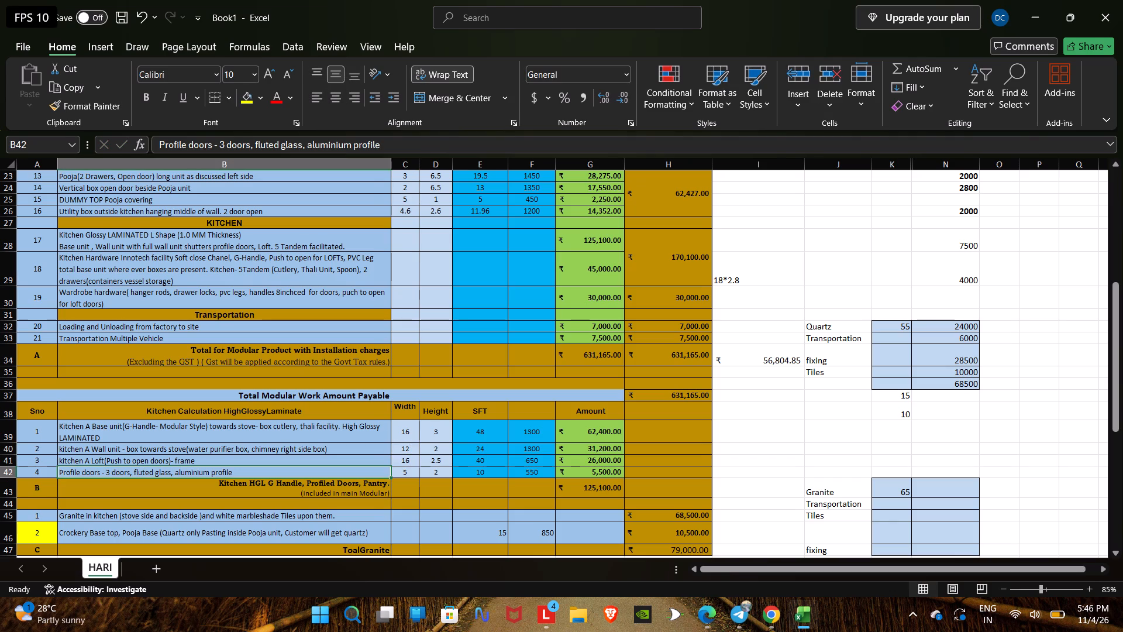
Set the kitchen calculation rates to 1400 for base unit, 1400 for wall unit, 700 for loft and 600 for profile doors.
left_click(541, 433)
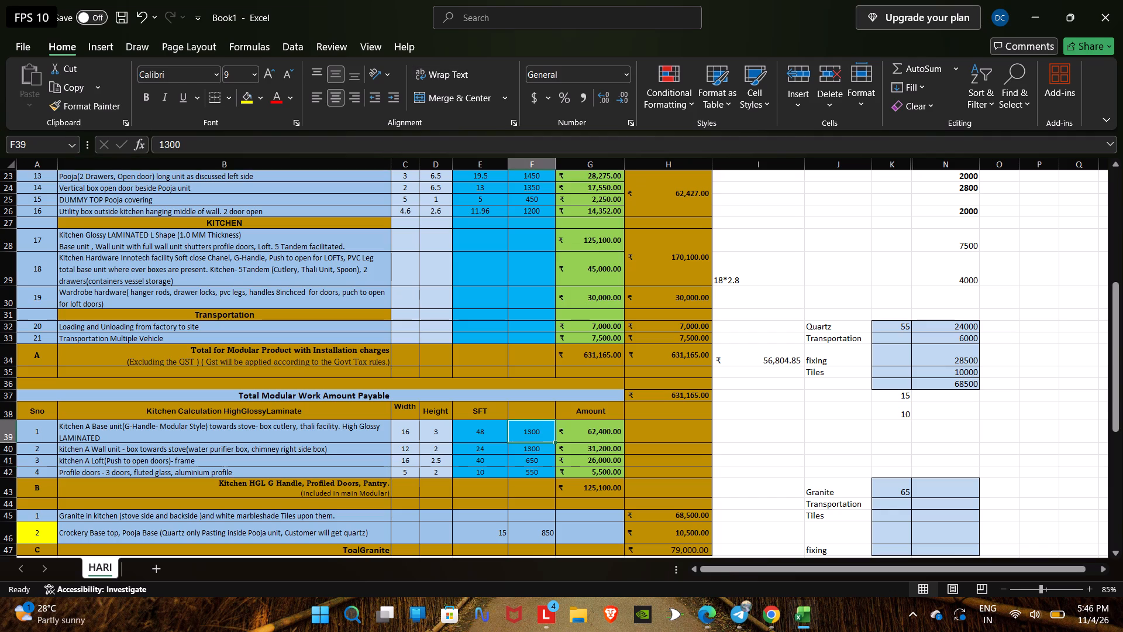
type("1400")
left_click(540, 449)
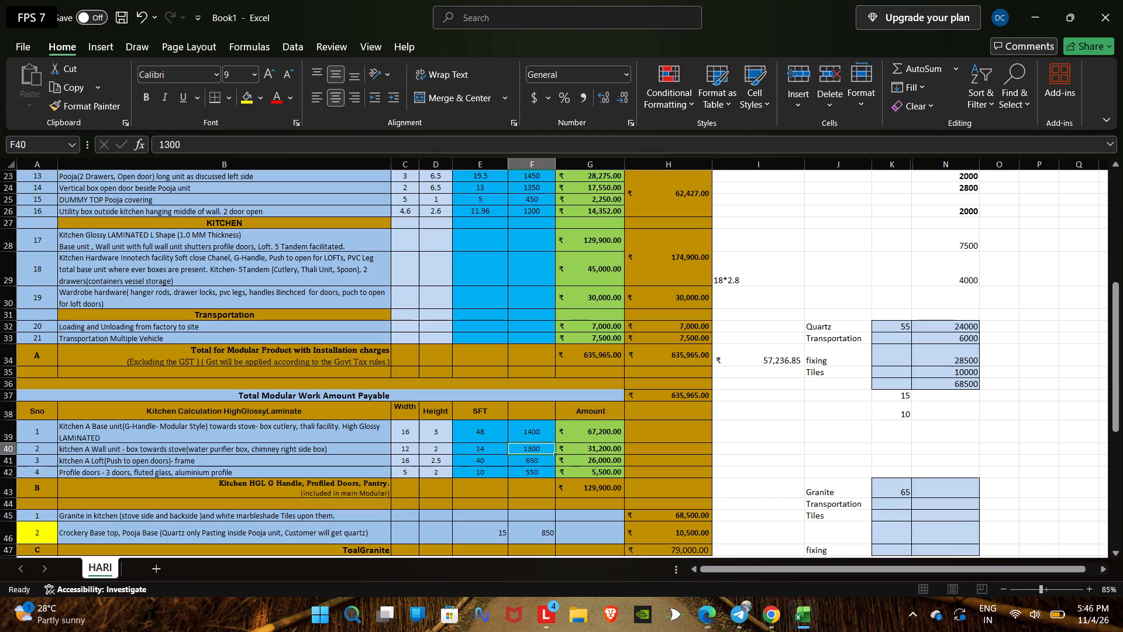
type("1400")
left_click(536, 461)
type("700")
left_click(509, 445)
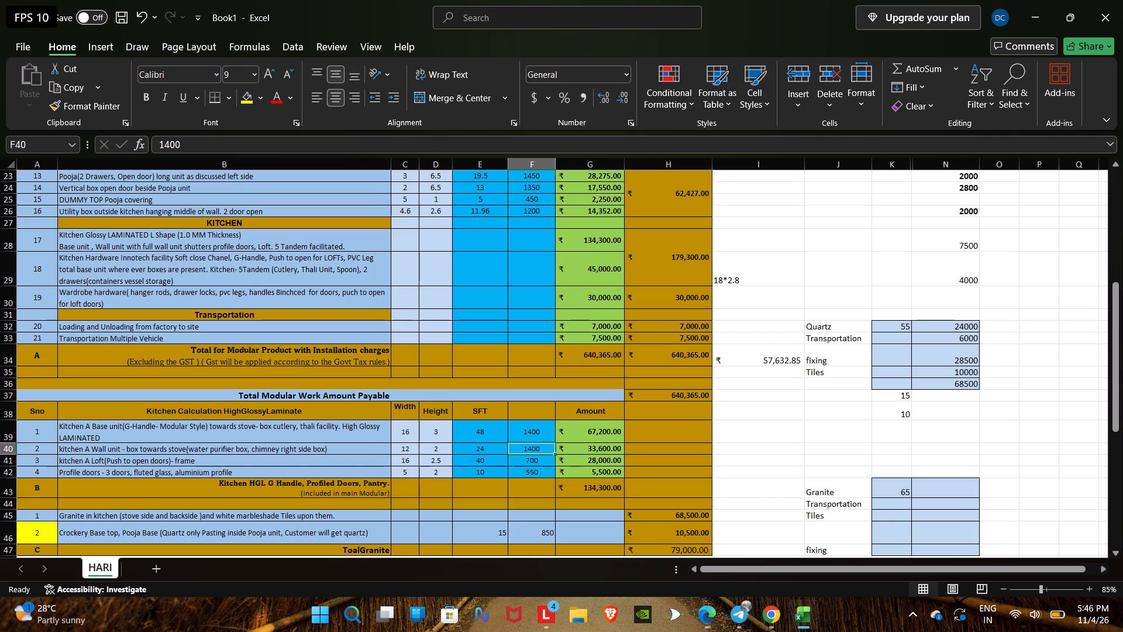
left_click(539, 473)
type("600")
left_click(504, 449)
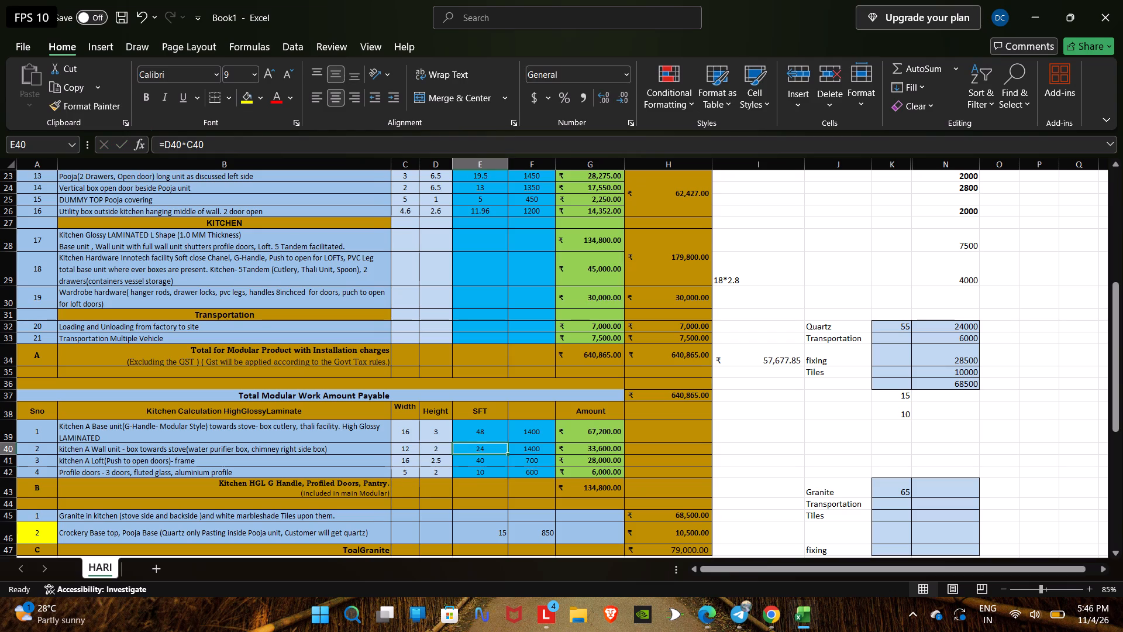
Replace the word Master with GRND FLR in the bedroom wardrobe description in cell B3, keeping the rest of the text.
scroll(504, 449, "up", 3)
scroll(329, 394, "up", 1)
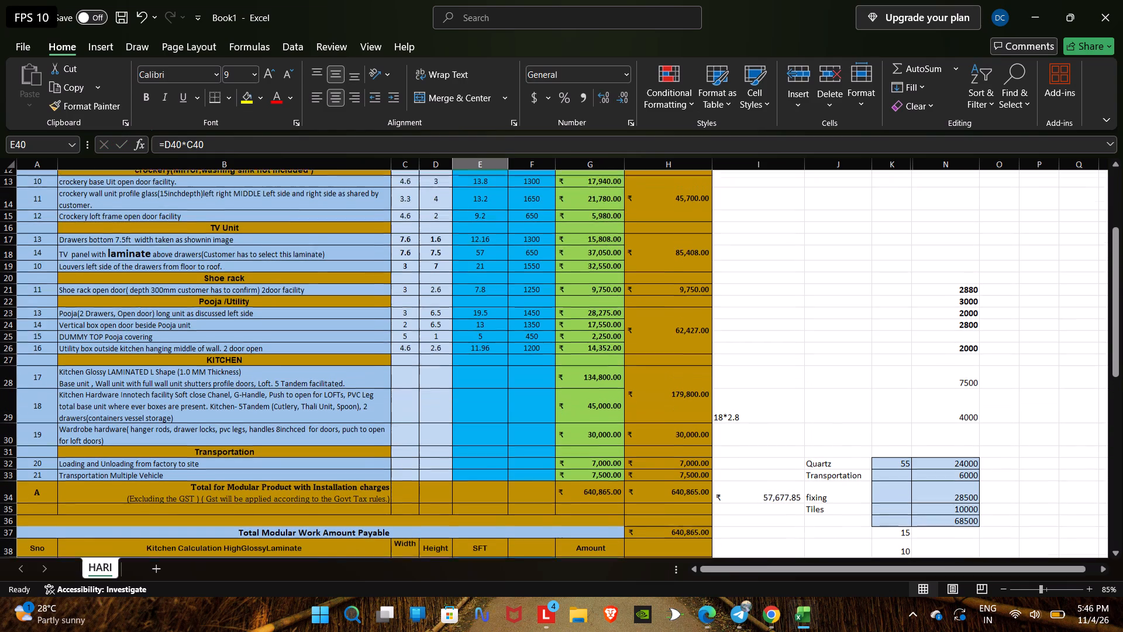
scroll(329, 394, "down", 4)
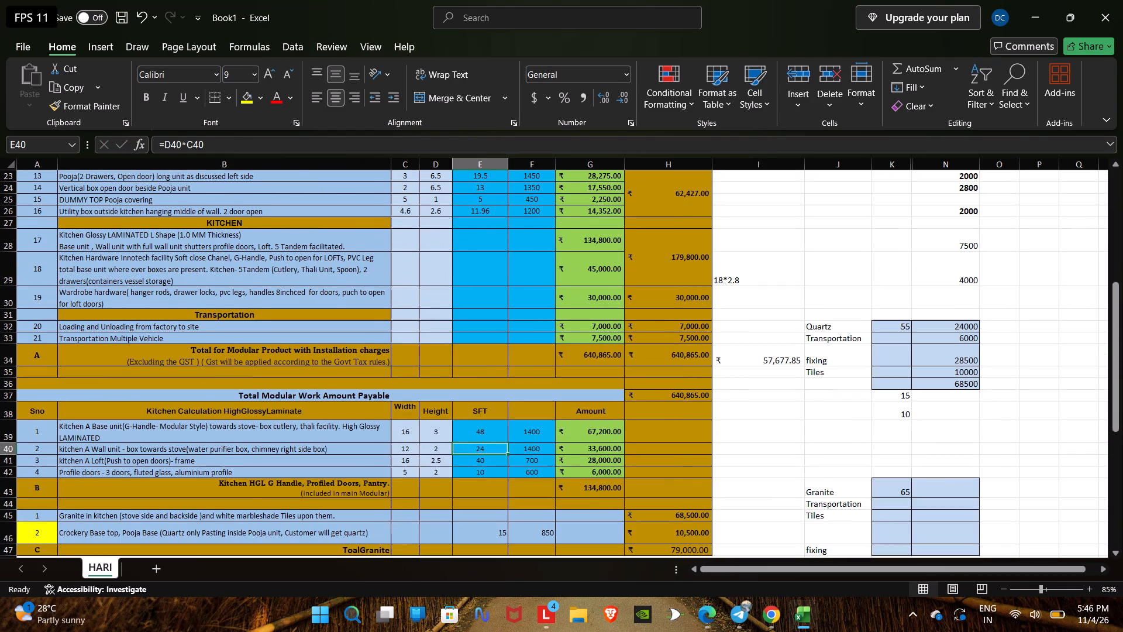
scroll(329, 394, "up", 3)
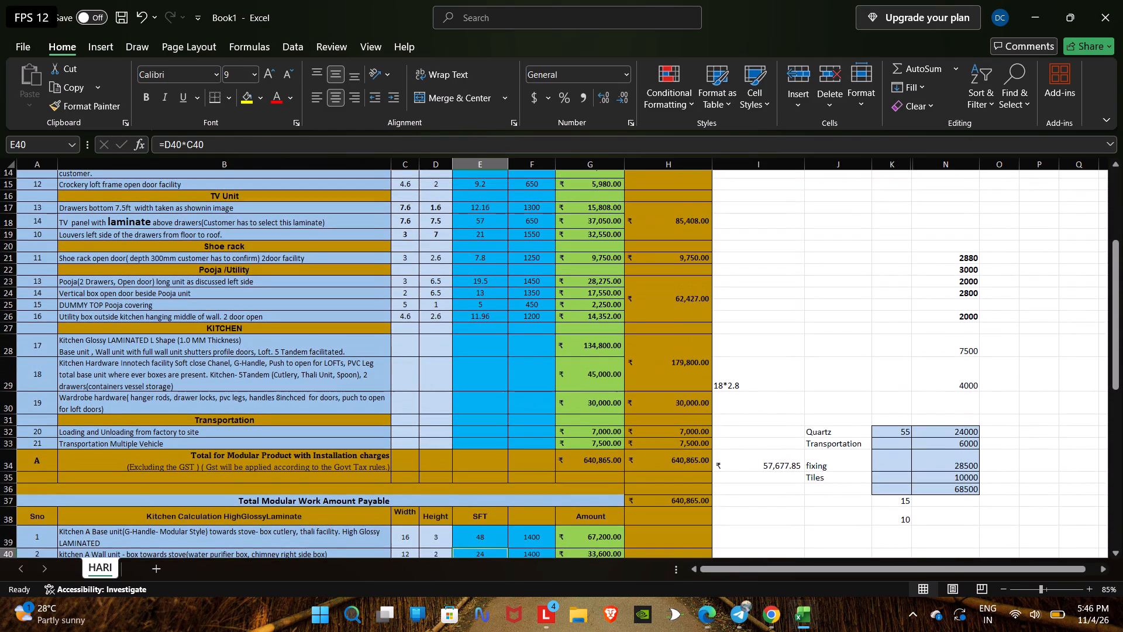
scroll(446, 355, "up", 4)
scroll(314, 246, "up", 3)
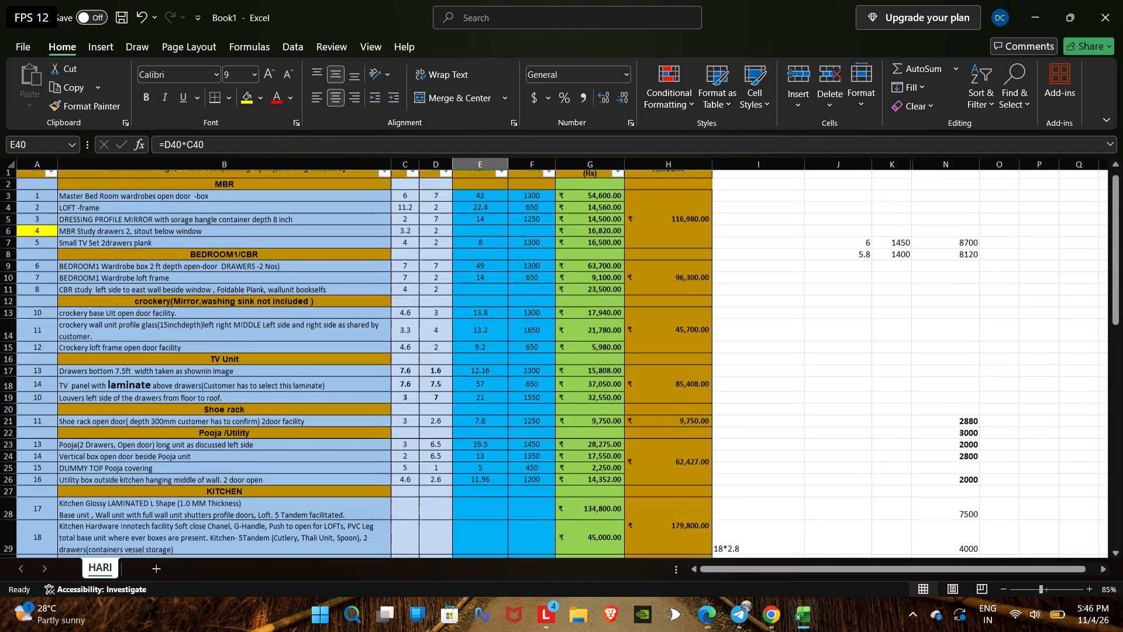
scroll(314, 246, "up", 1)
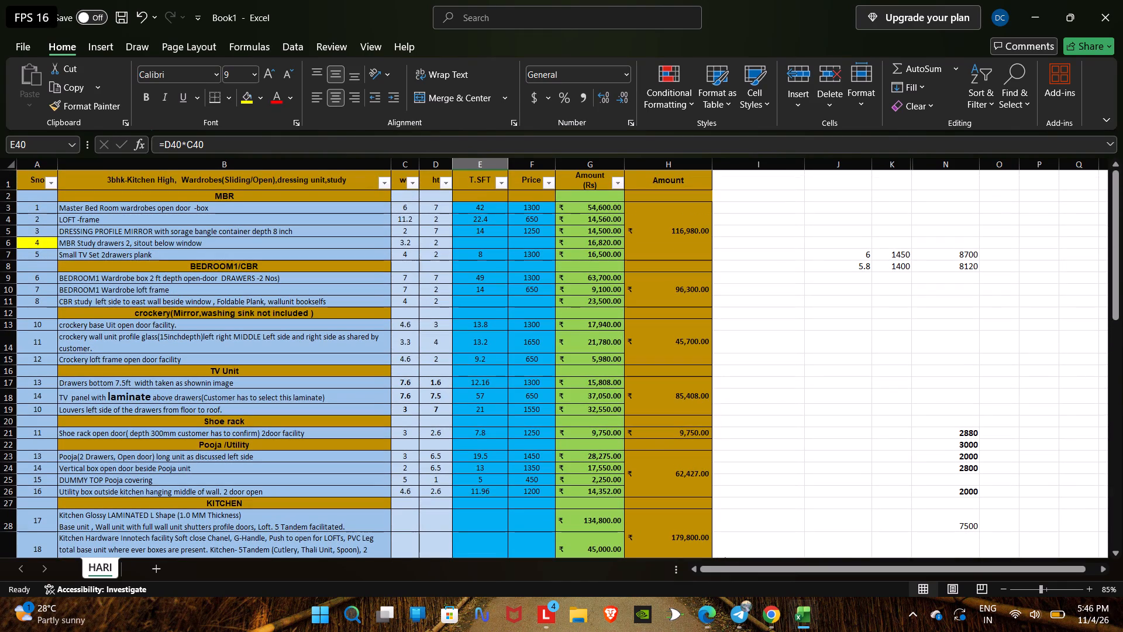
left_click(402, 207)
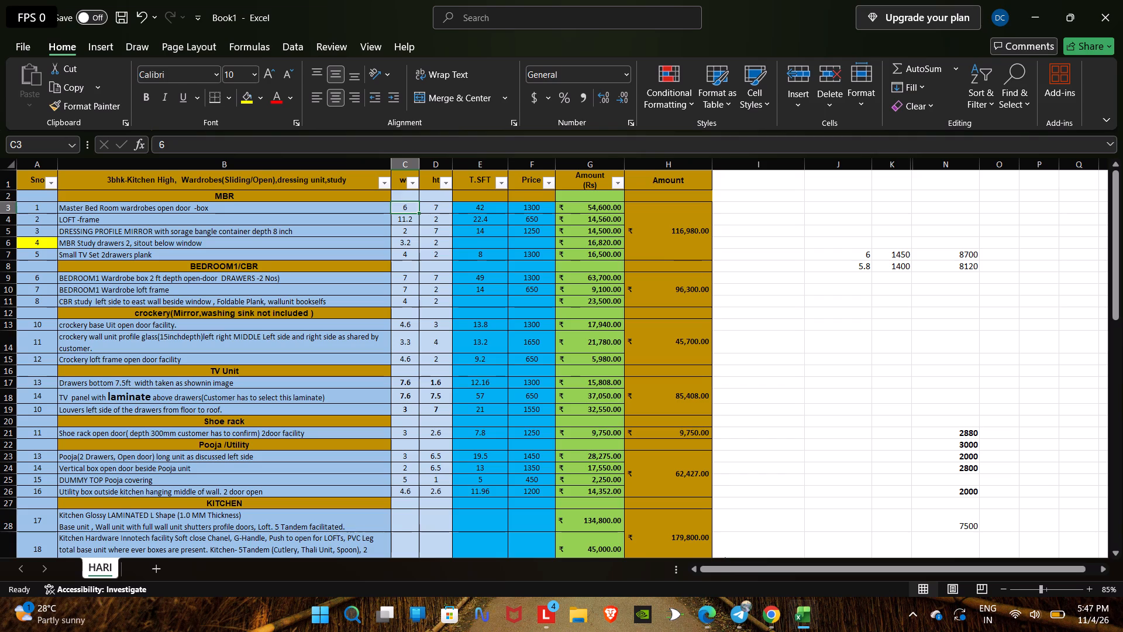
left_click(79, 208)
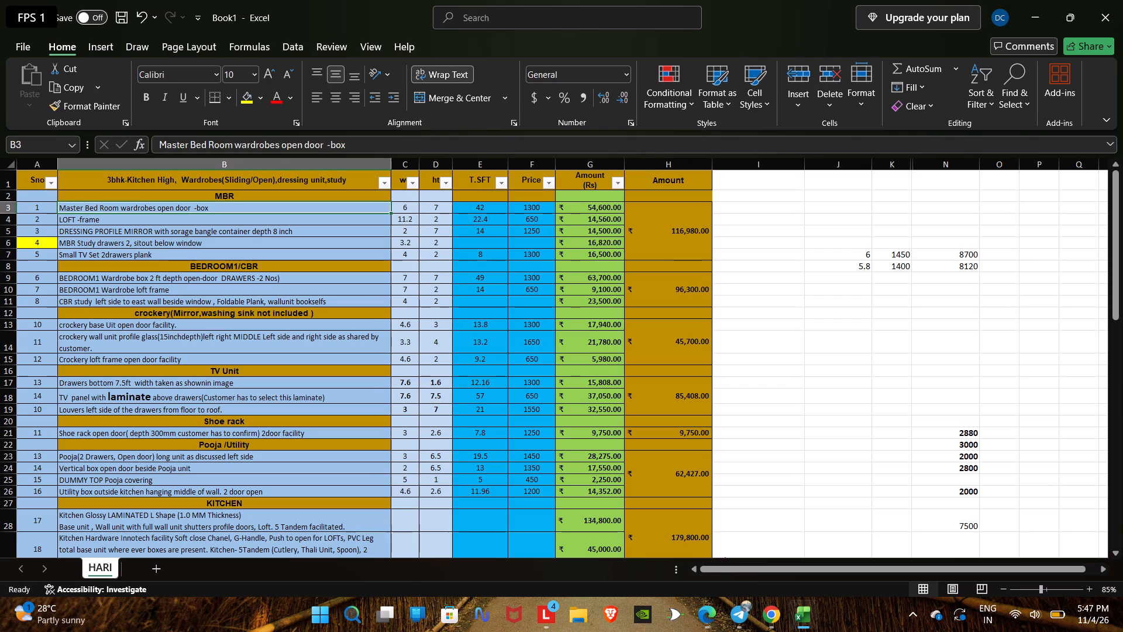
double_click(171, 146)
type("gRND")
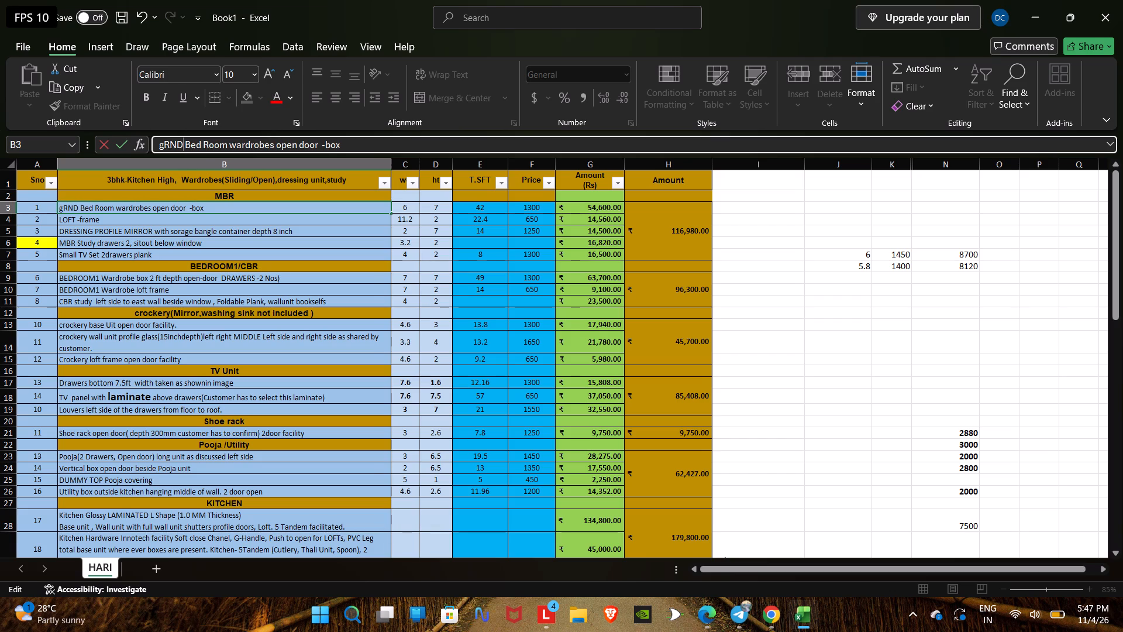
key("BackSpace")
key("BackSpace")
key("BackSpace")
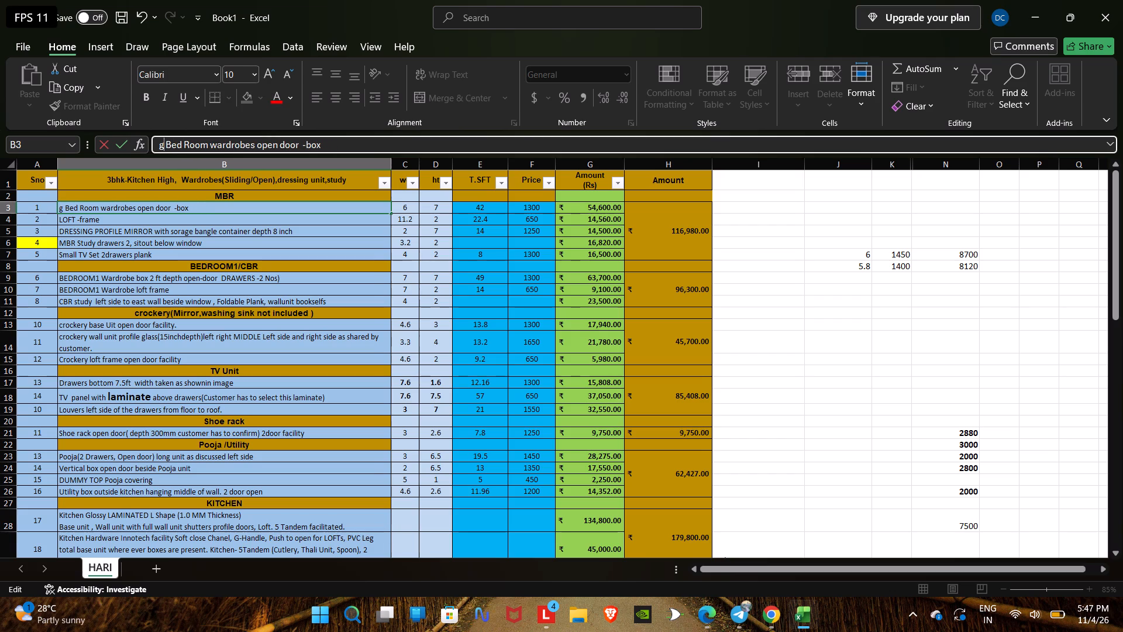
key("BackSpace")
type("GRND")
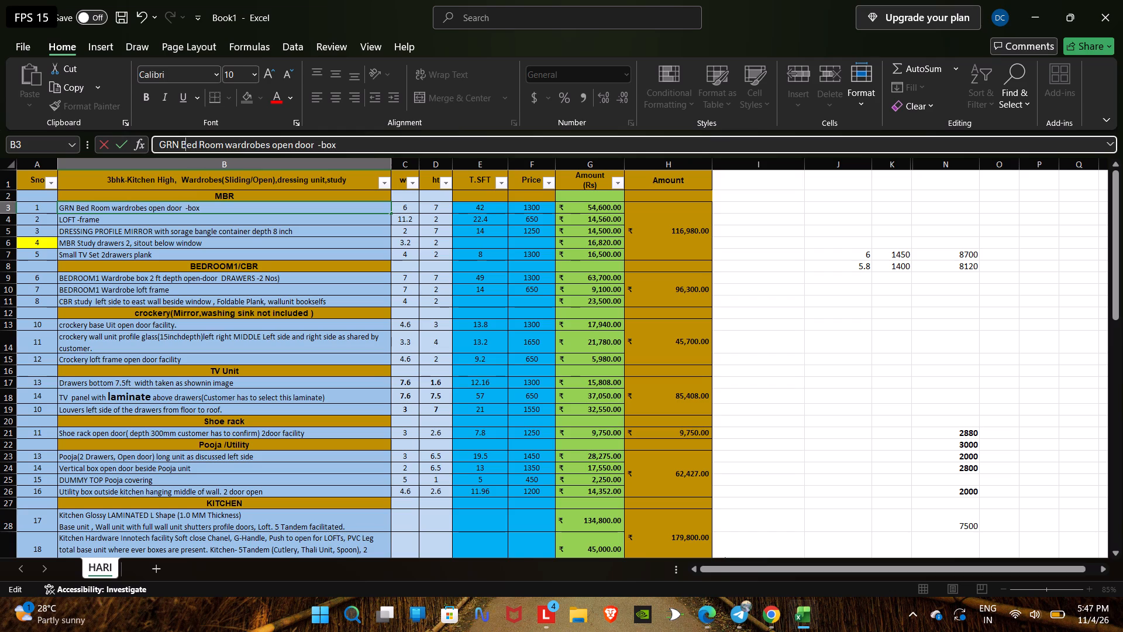
key("space")
type("FLR")
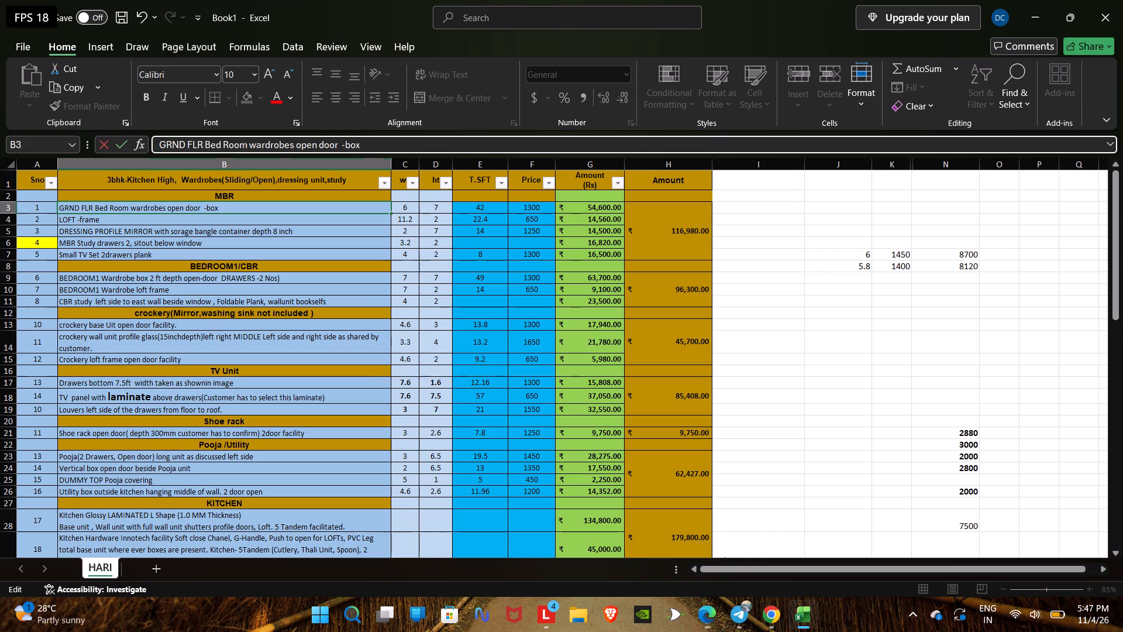
left_click(249, 209)
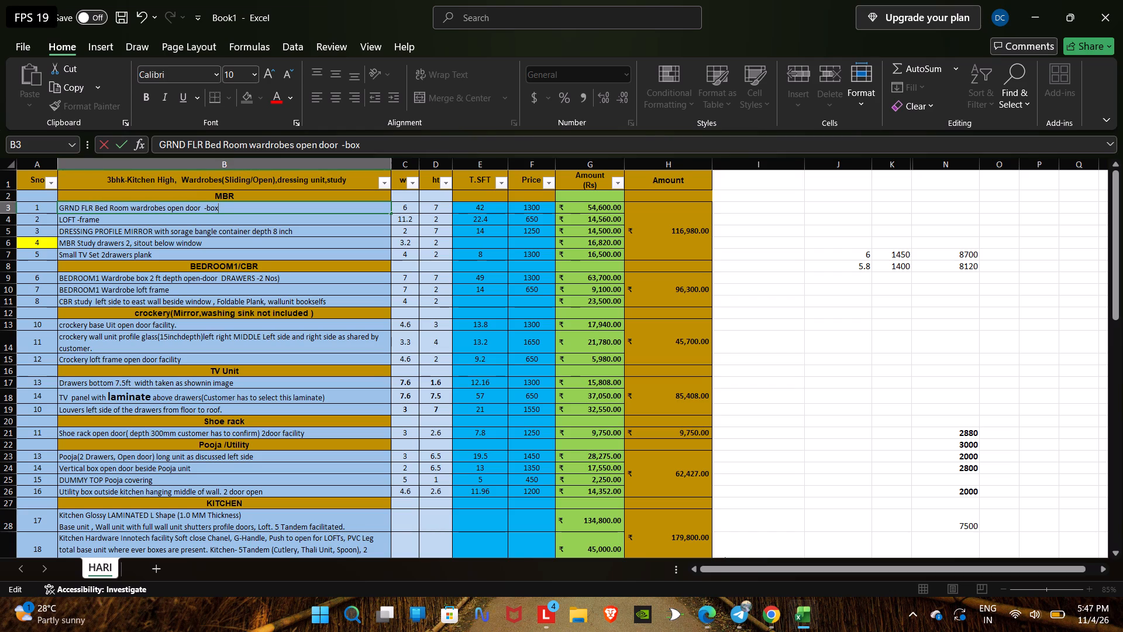
Set the widths of the ground floor bedroom wardrobe and its loft frame to 8 each.
left_click(407, 208)
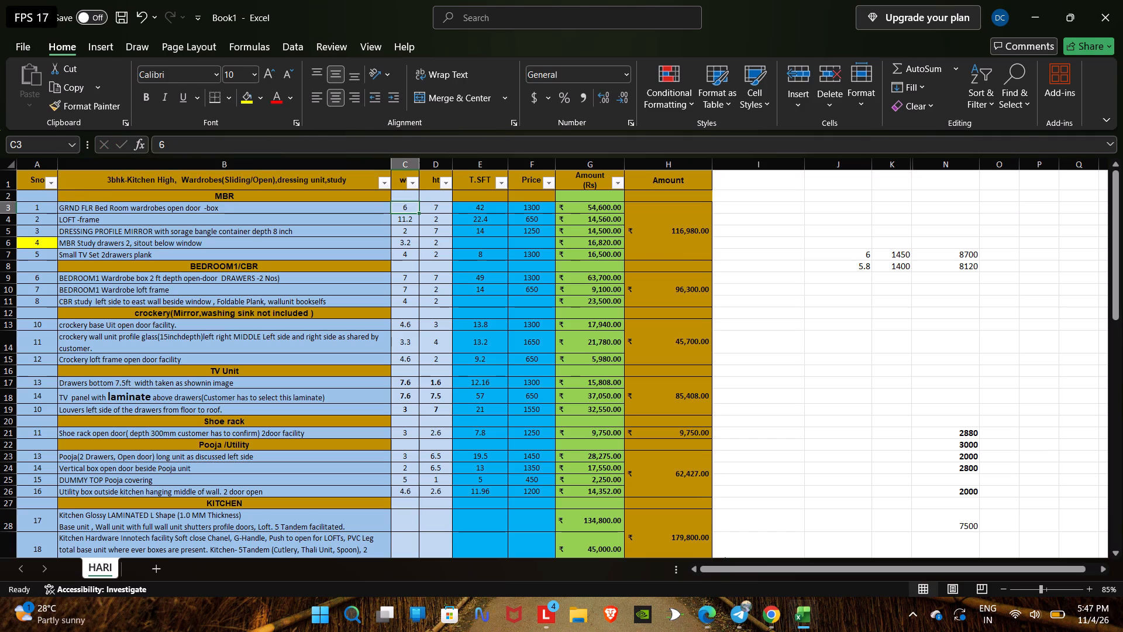
key("8")
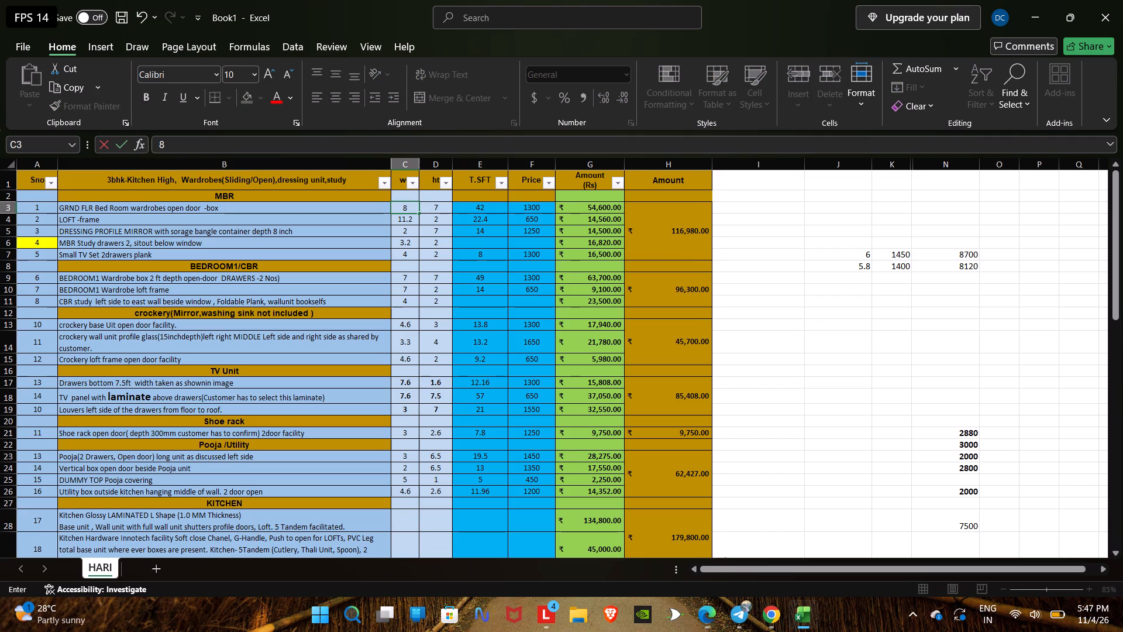
left_click(345, 221)
left_click(405, 219)
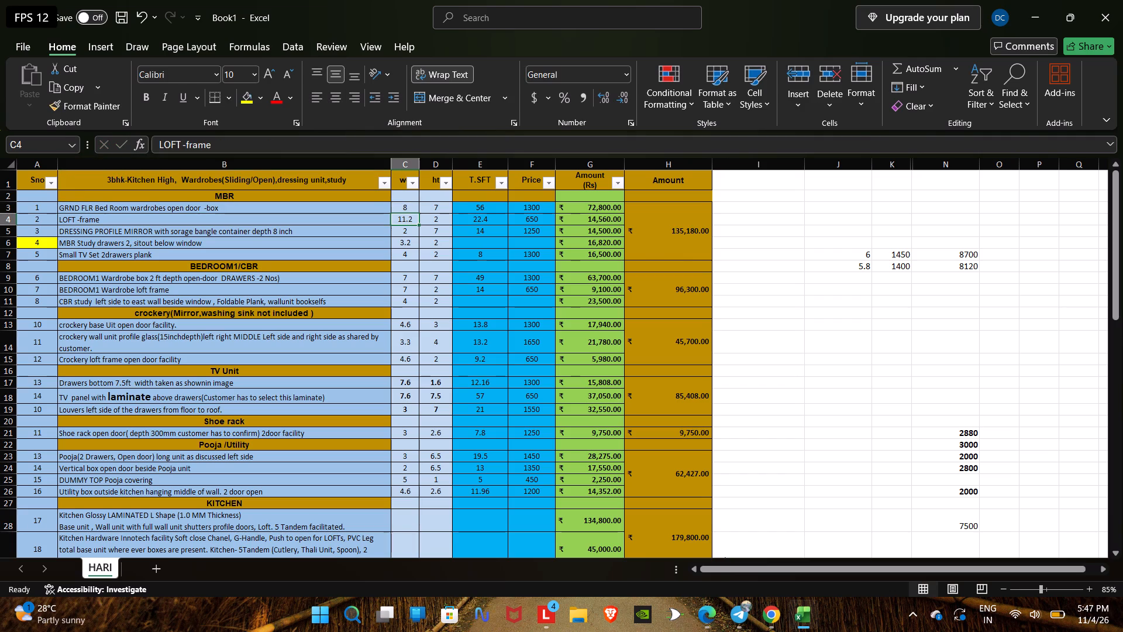
key("8")
left_click(322, 225)
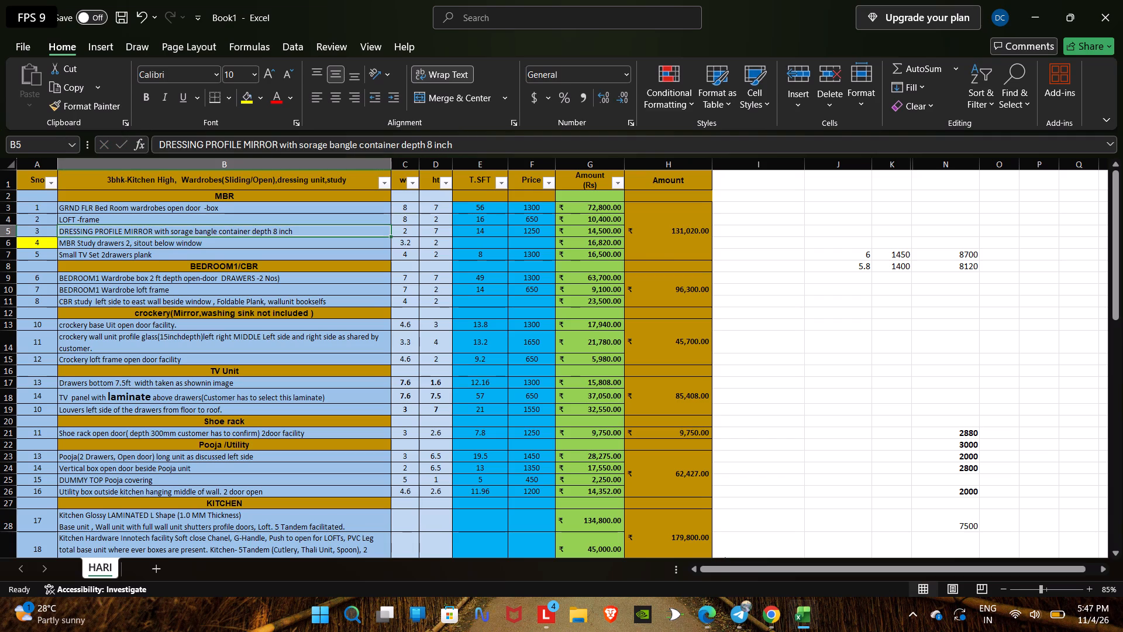
Empty the Small TV Set item in row 7 by clearing its description and amount and setting its width to 0.
left_click(349, 243)
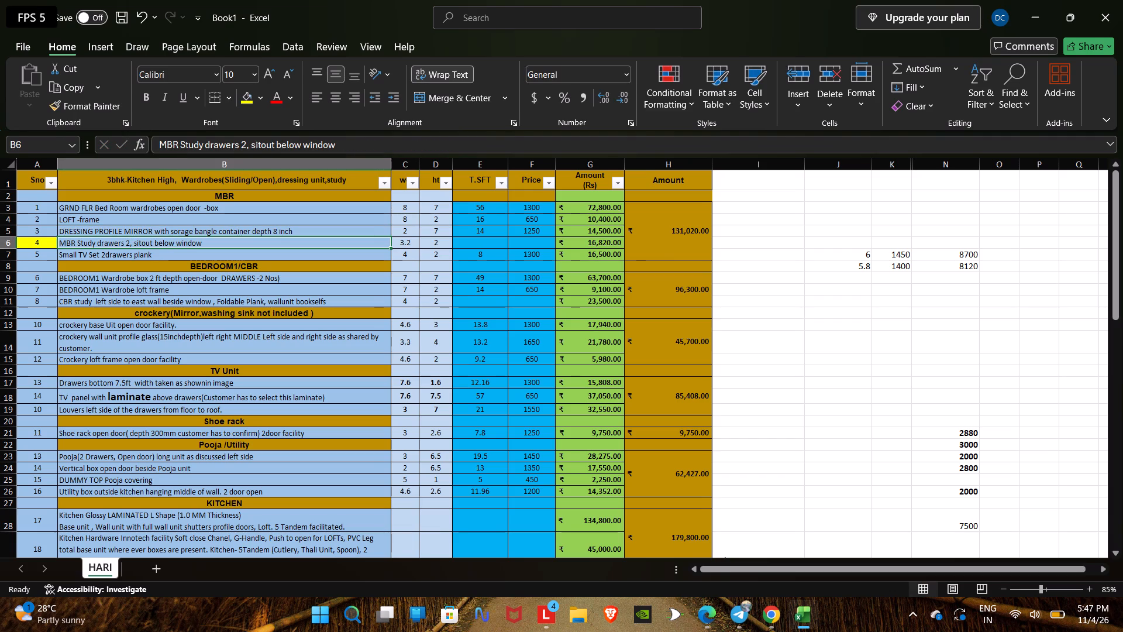
left_click(356, 255)
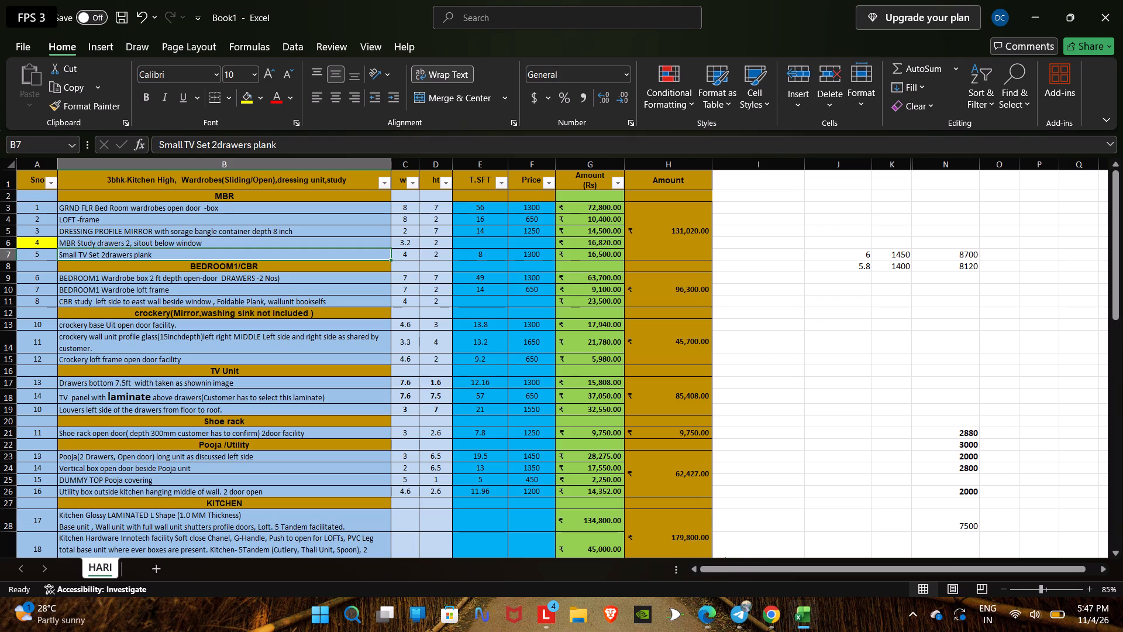
key("Delete")
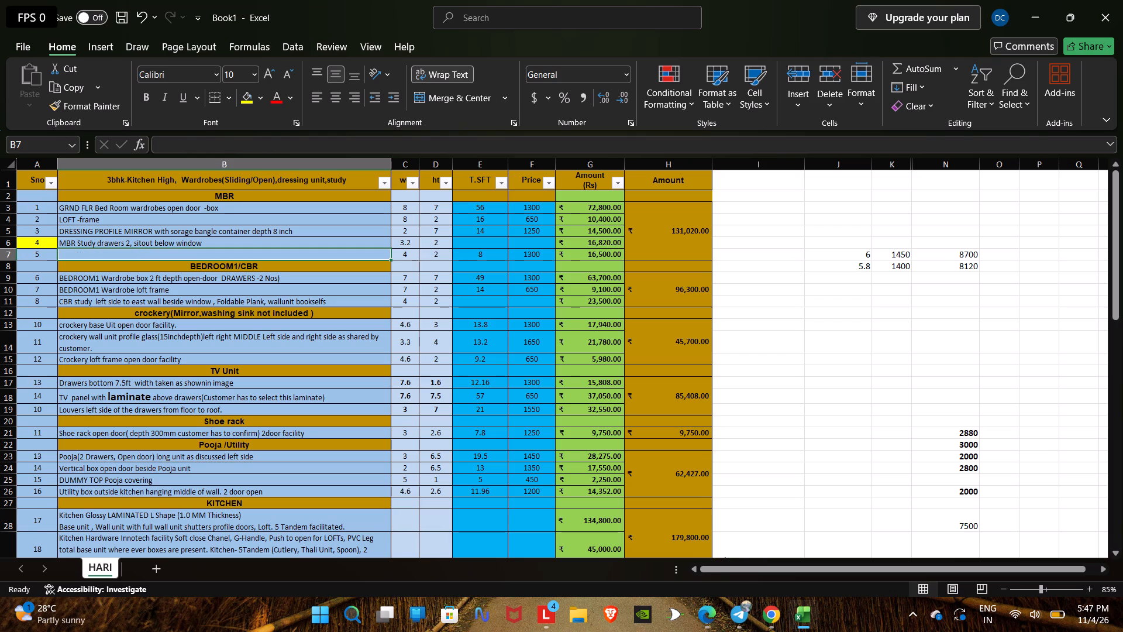
left_click(407, 255)
key("0")
left_click(363, 246)
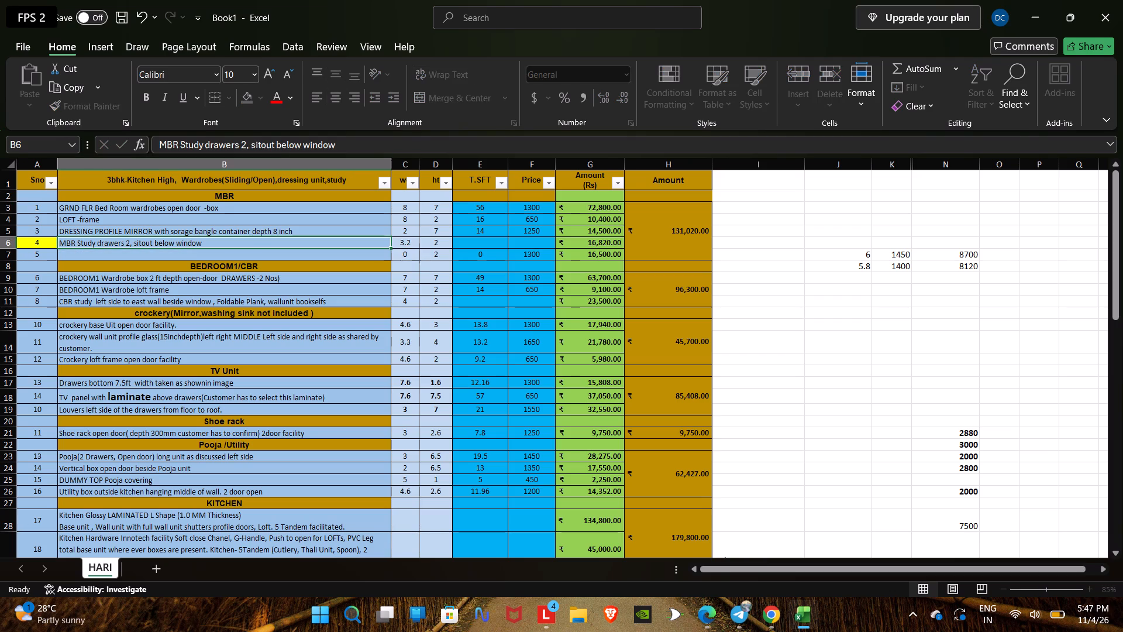
left_click(587, 255)
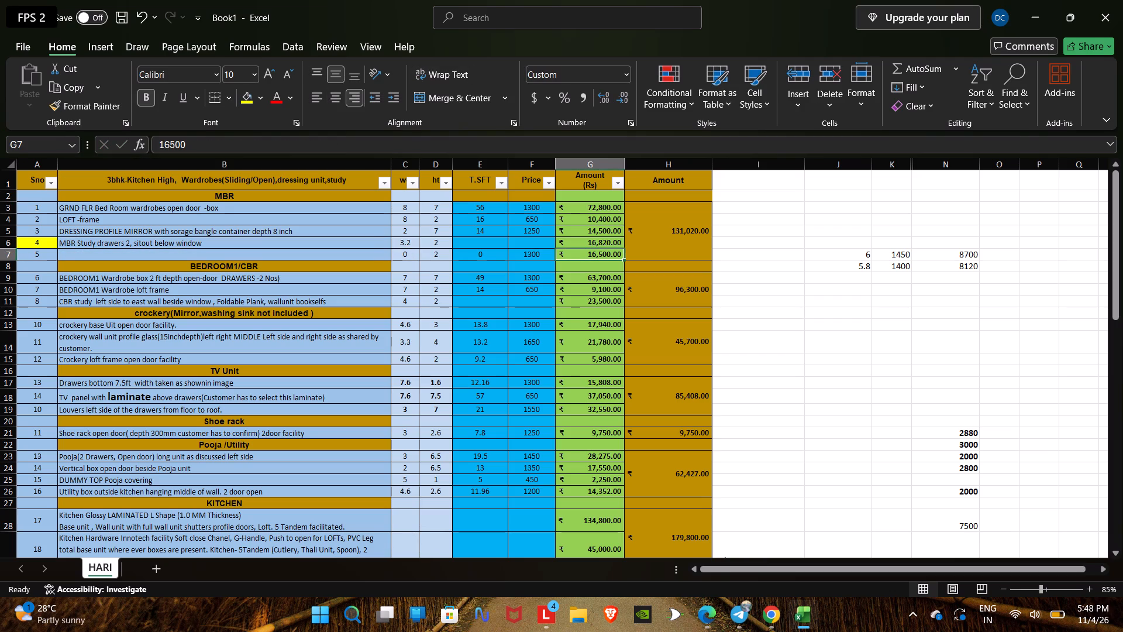
key("Delete")
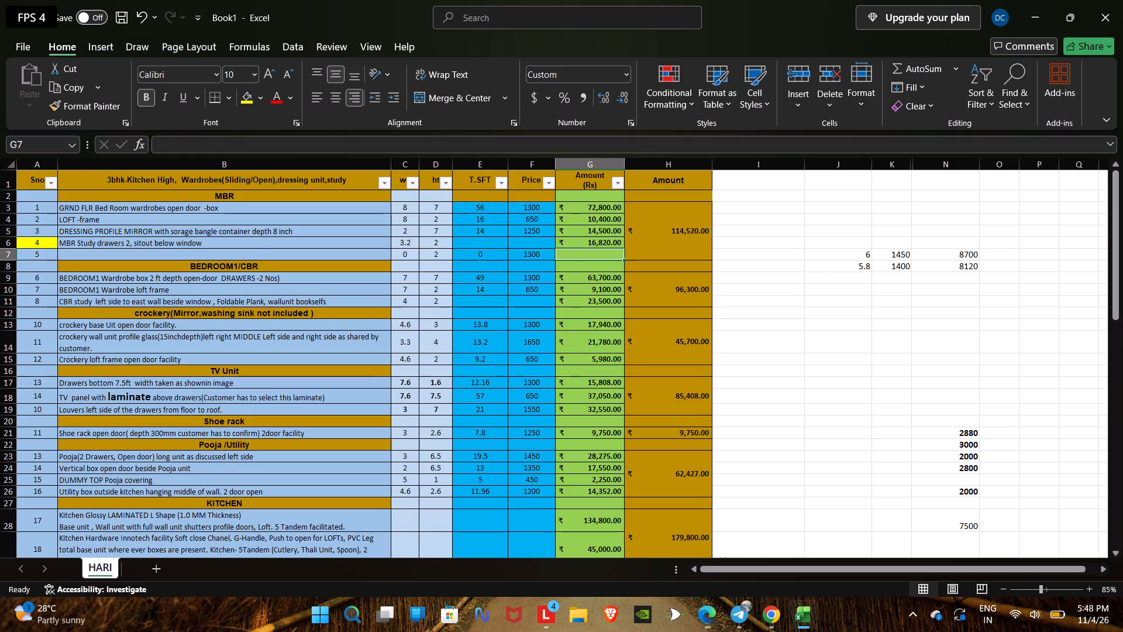
Delete the cells A5:G7 holding the dressing mirror, MBR study drawers and empty item, shifting the cells below up.
left_click(368, 238)
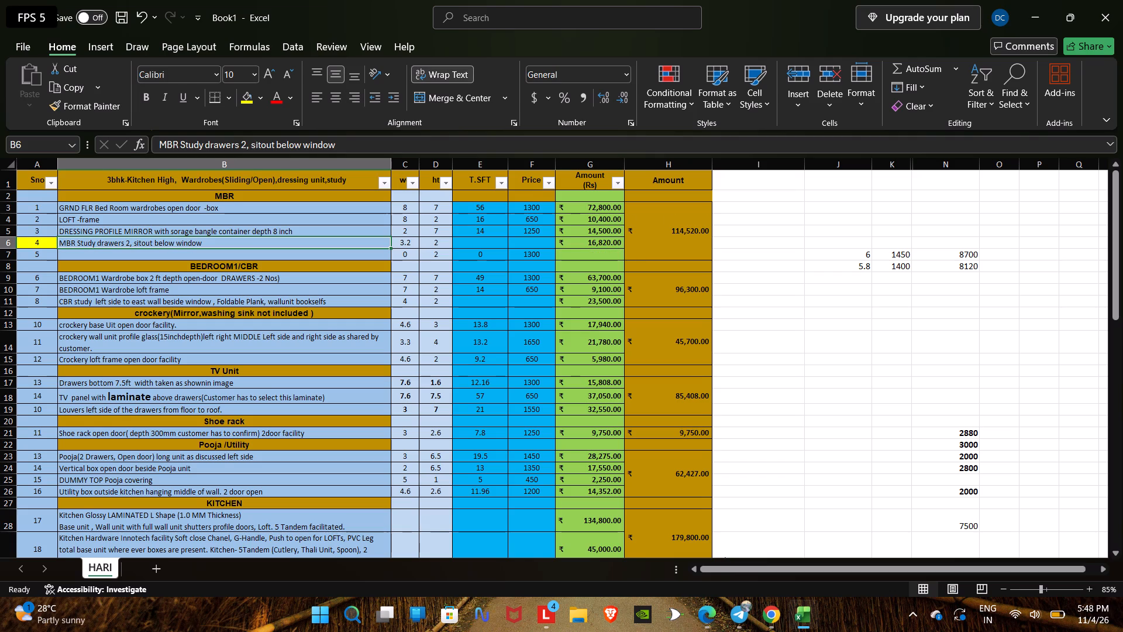
left_click(40, 230)
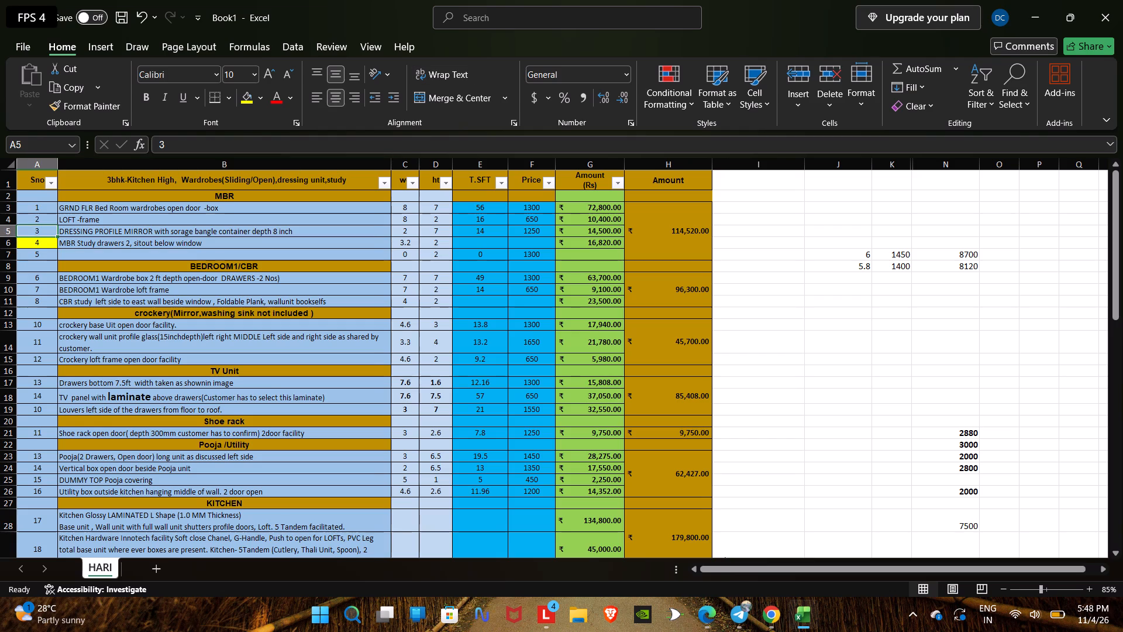
left_click(618, 255, "shift")
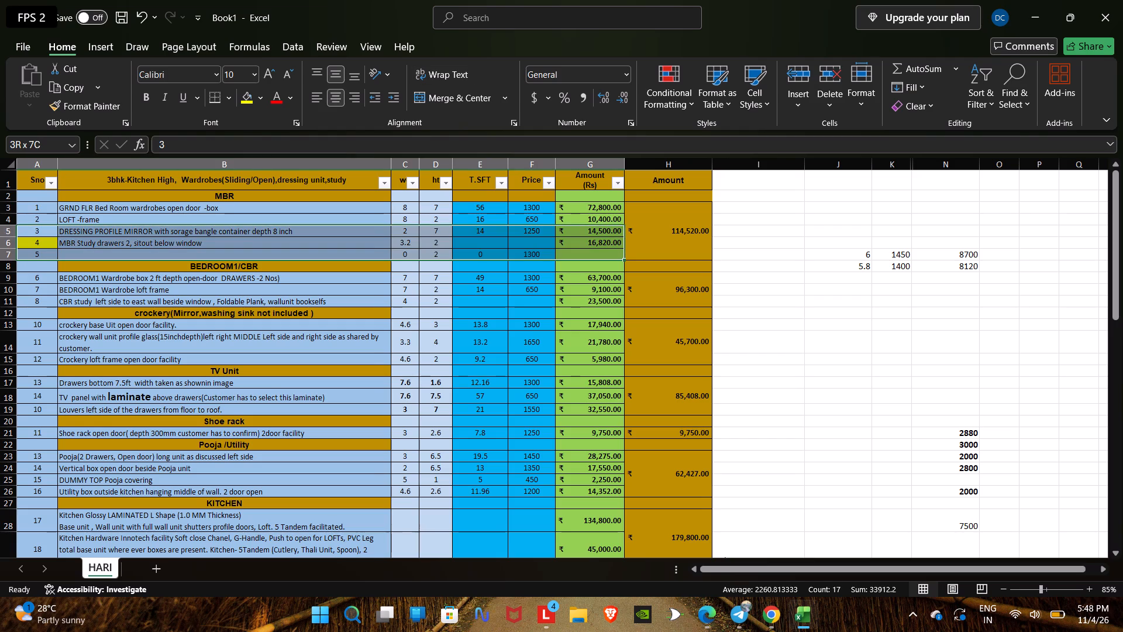
right_click(571, 242)
left_click(633, 294)
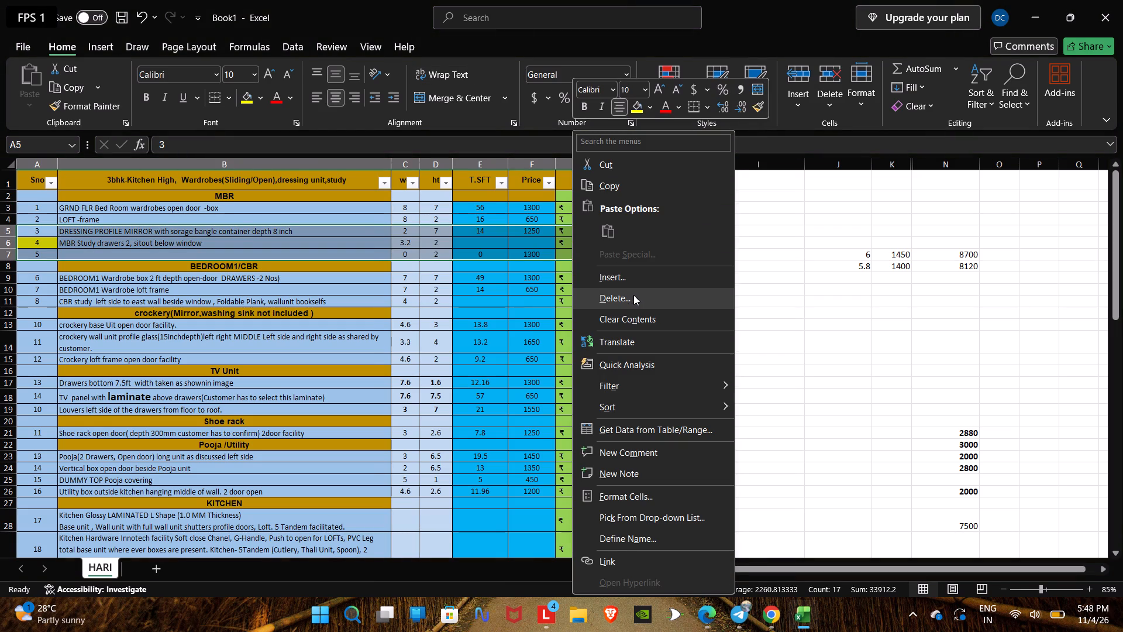
left_click(628, 310)
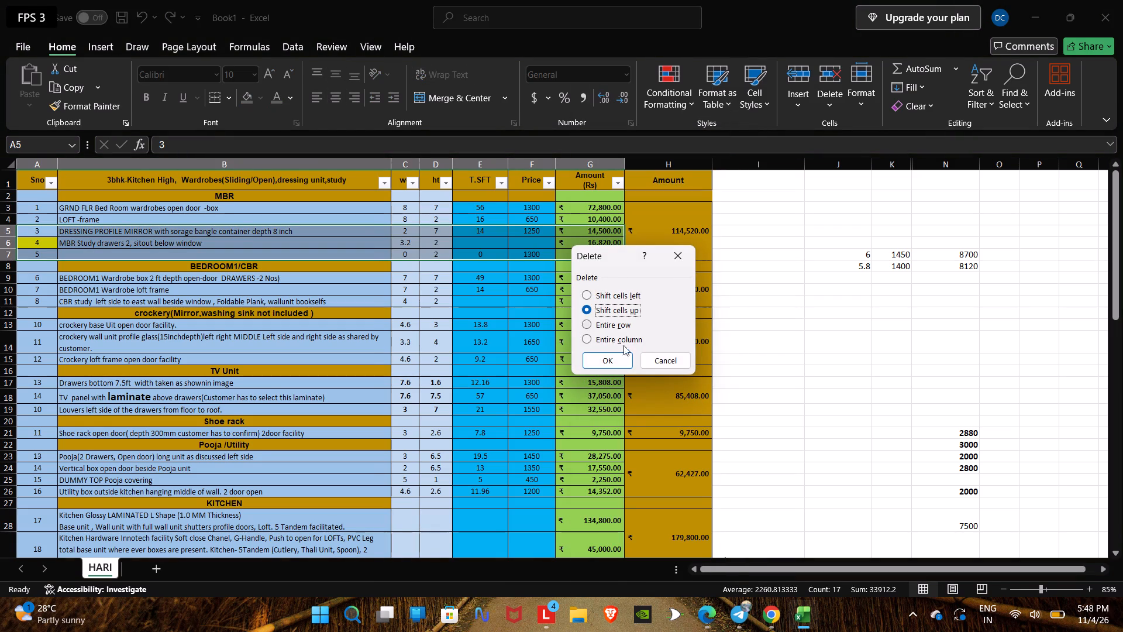
left_click(618, 362)
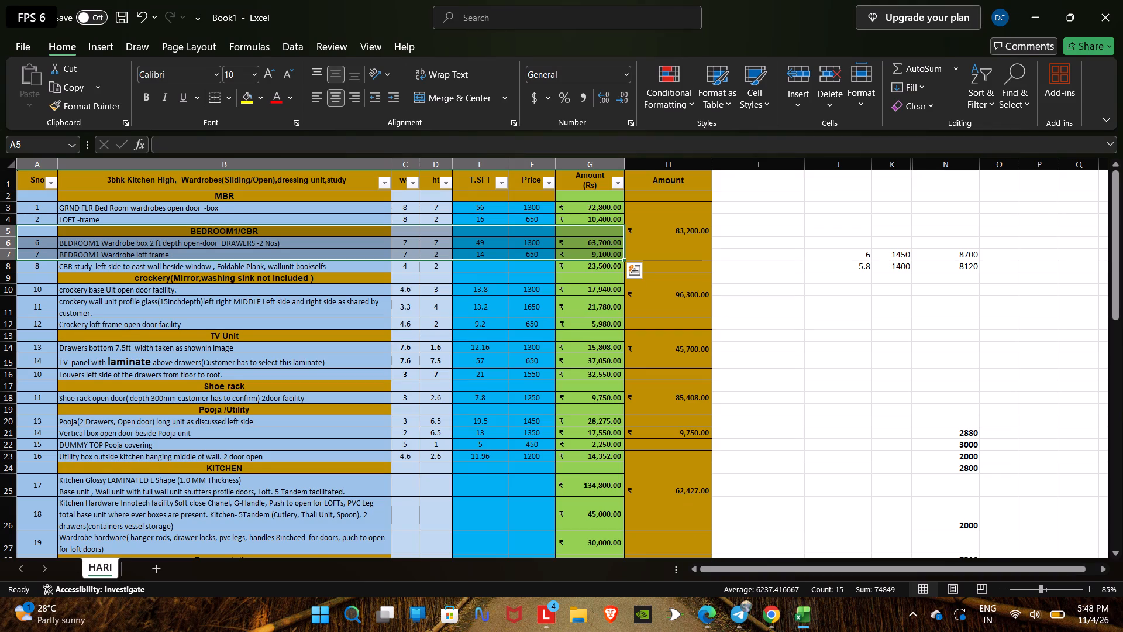
Unmerge the MBR subtotal cell in column H and merge and centre only H3:H4 for it.
left_click(669, 233)
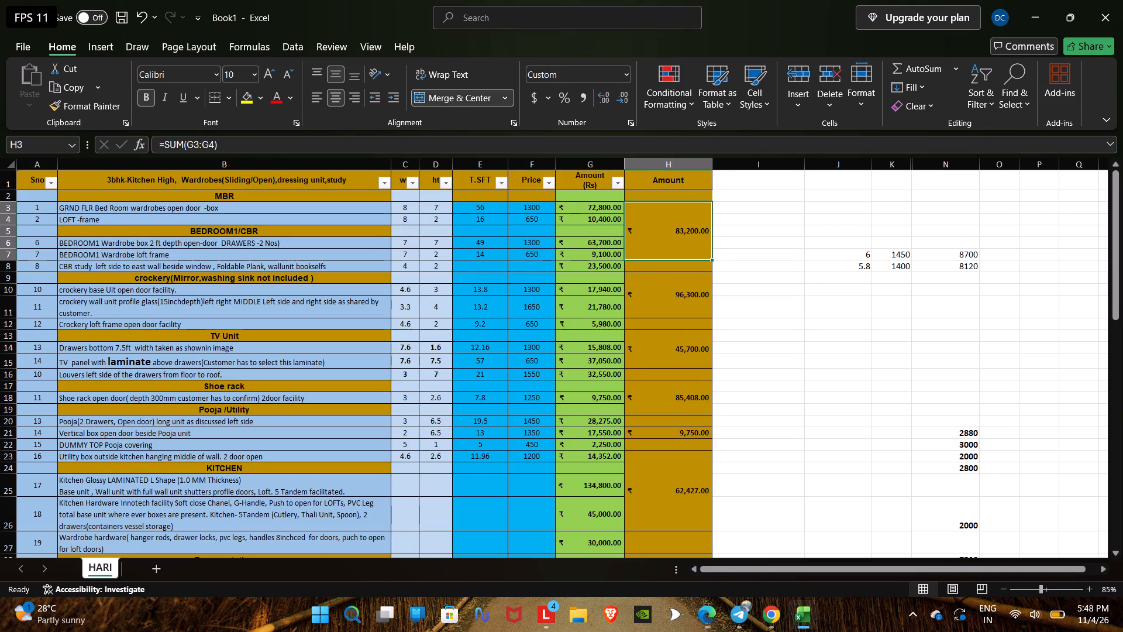
left_click(450, 98)
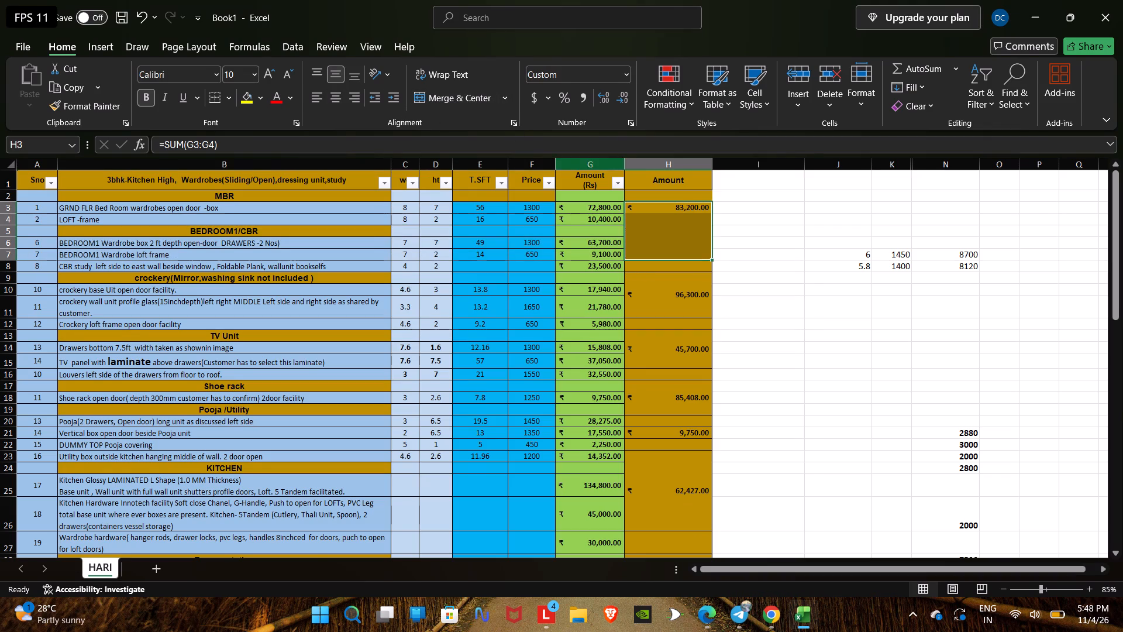
left_click(663, 224, "shift")
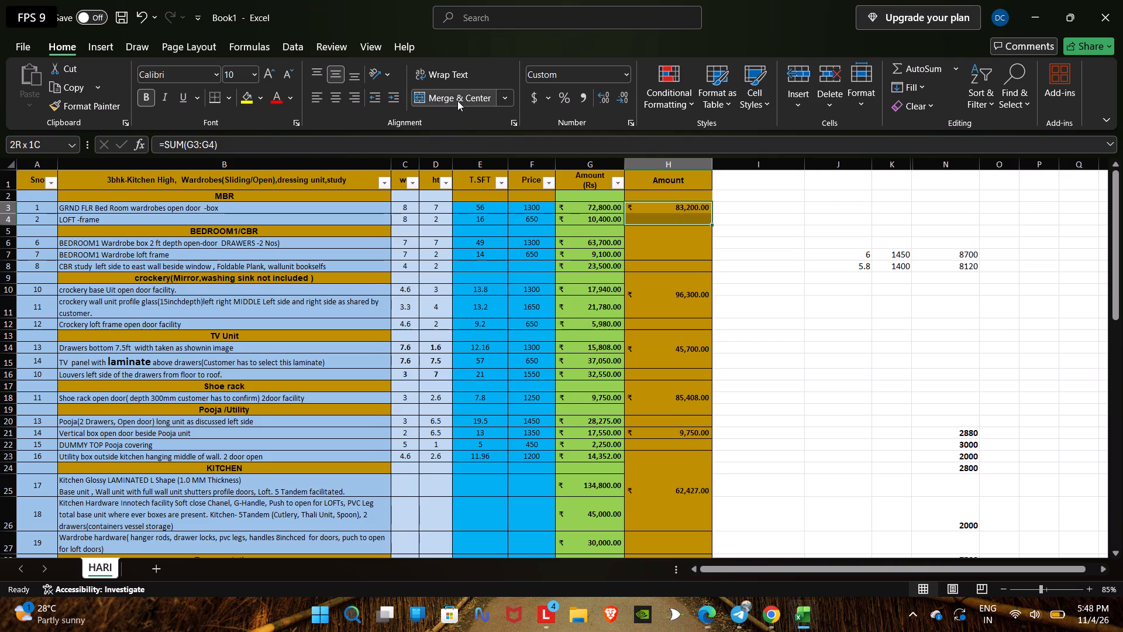
left_click(457, 100)
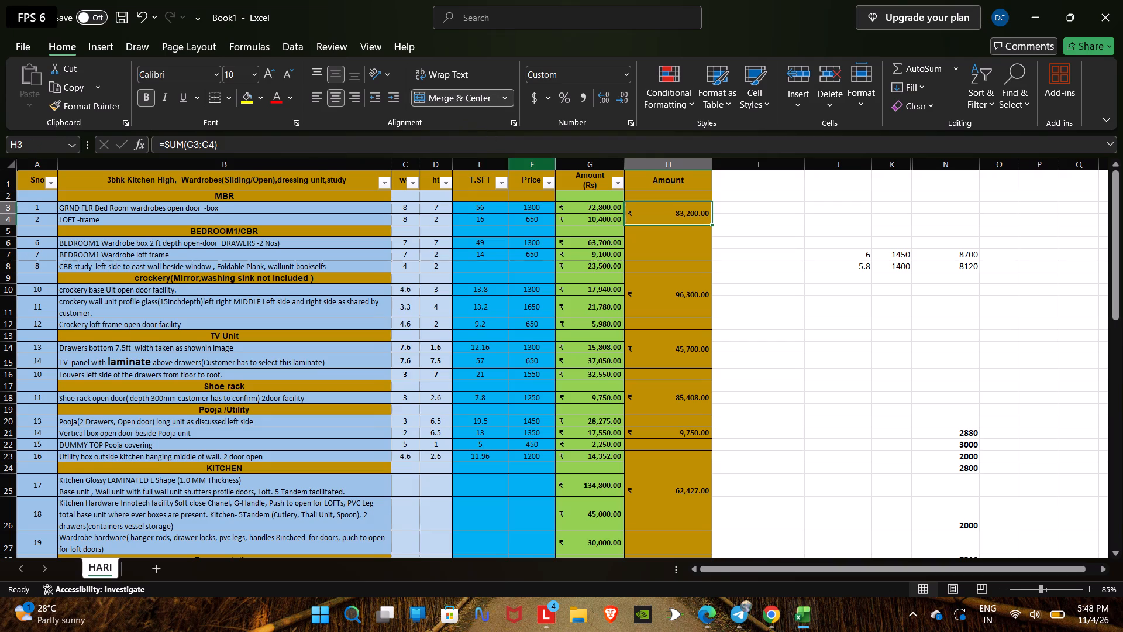
Apply all borders to the freed cells H5:H7 below the MBR subtotal.
left_click(657, 248)
left_click(655, 232)
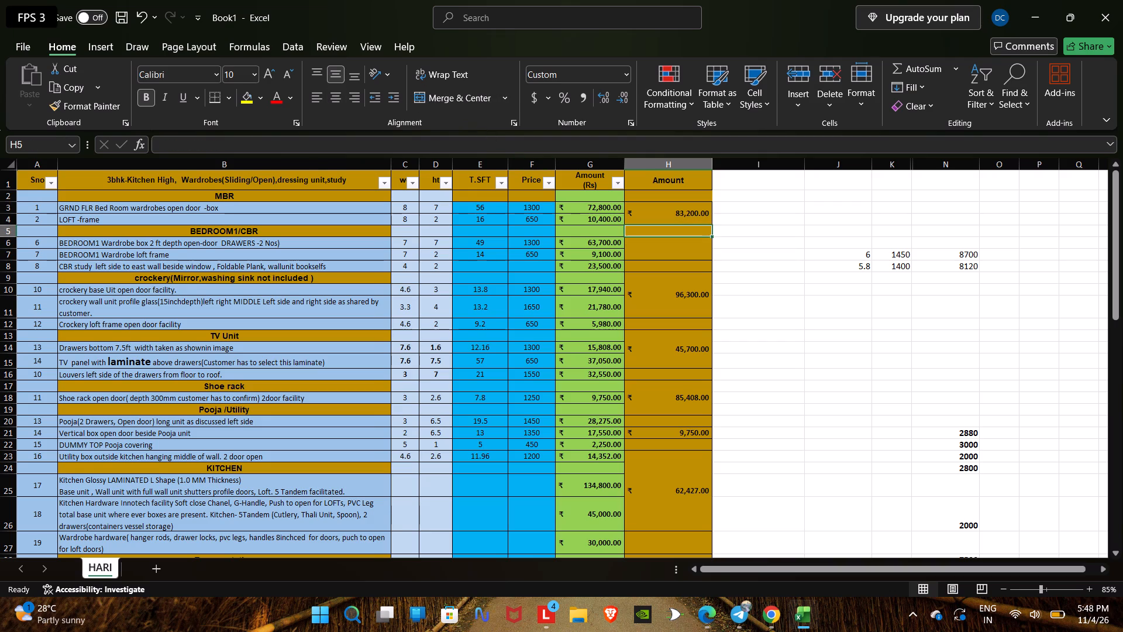
left_click(659, 252, "shift")
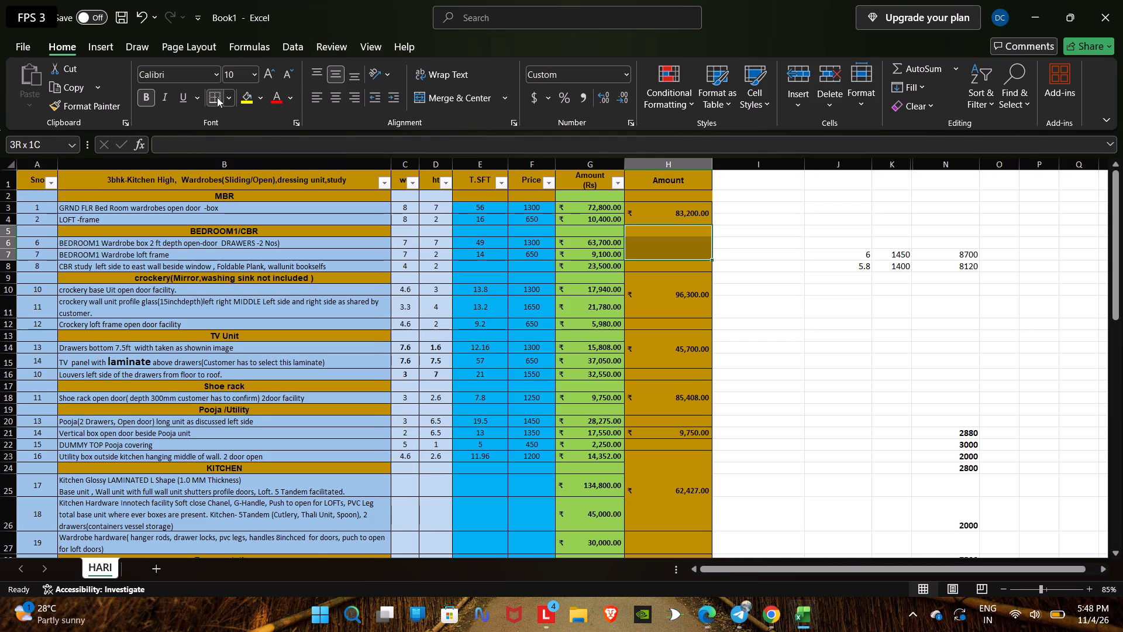
left_click(229, 99)
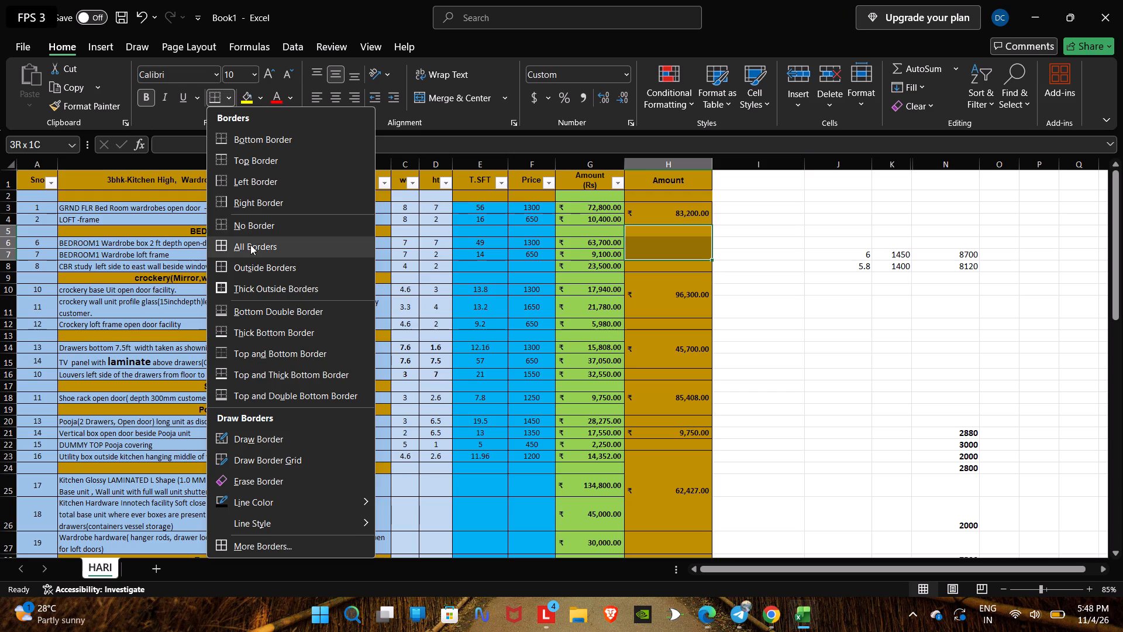
left_click(250, 245)
left_click(687, 221)
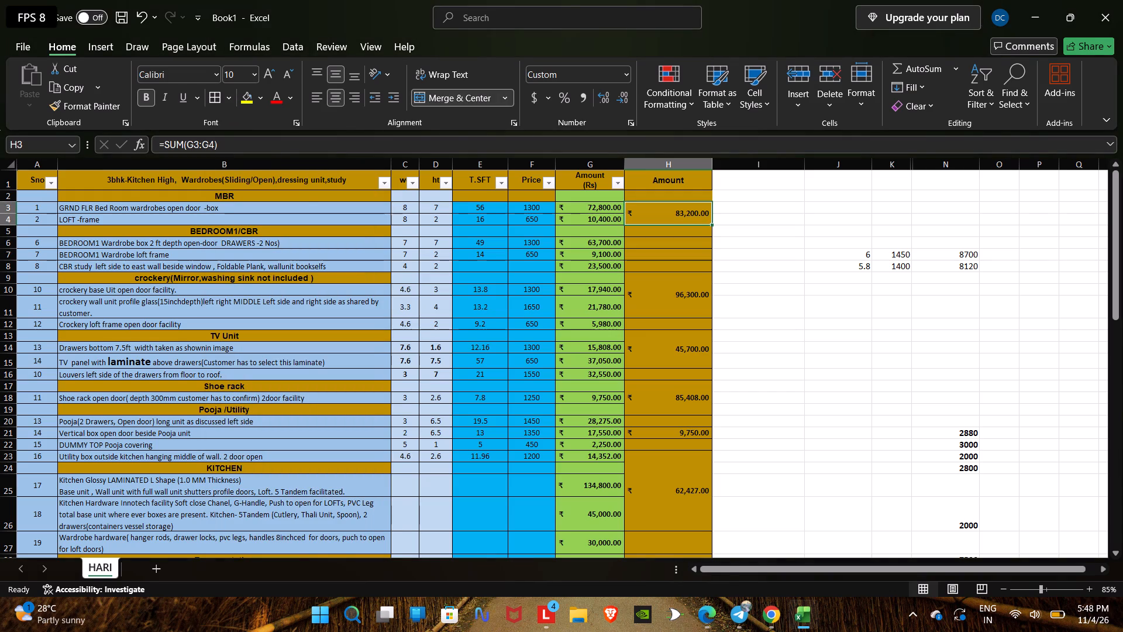
Append the word RIGHT to the end of the BEDROOM1 wardrobe box description in cell B6.
left_click(302, 245)
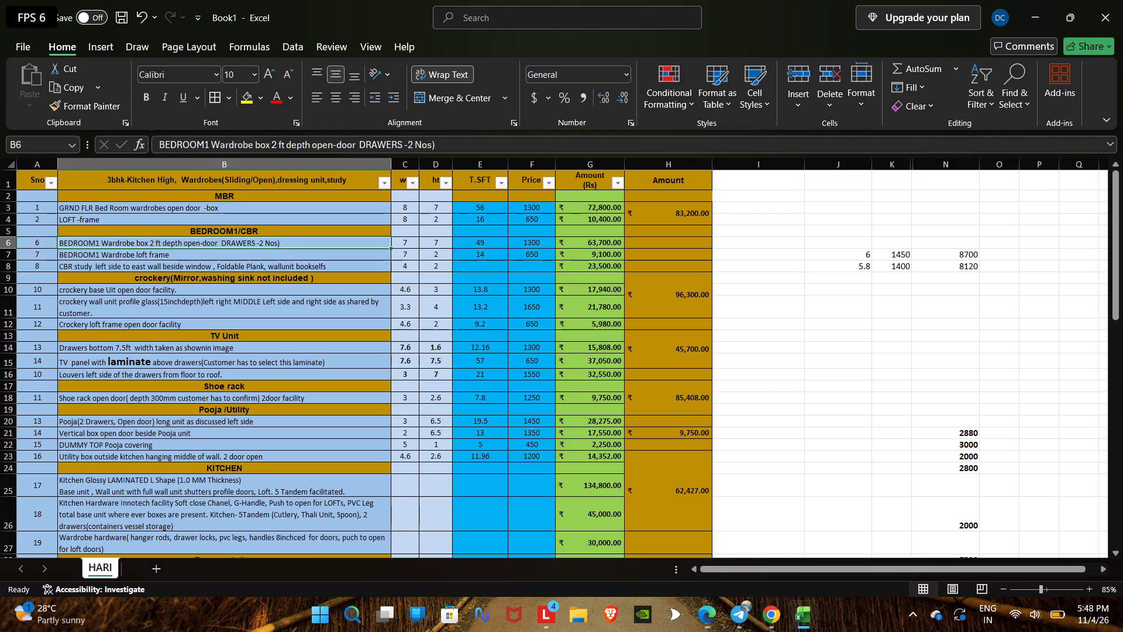
left_click(277, 231)
left_click(277, 231)
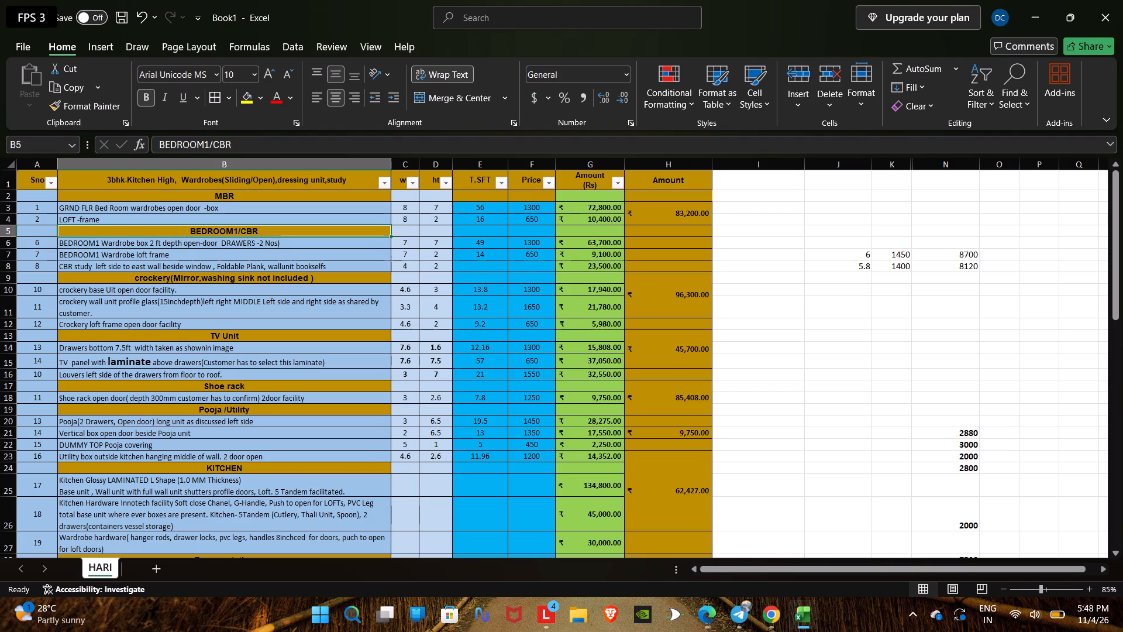
left_click(134, 245)
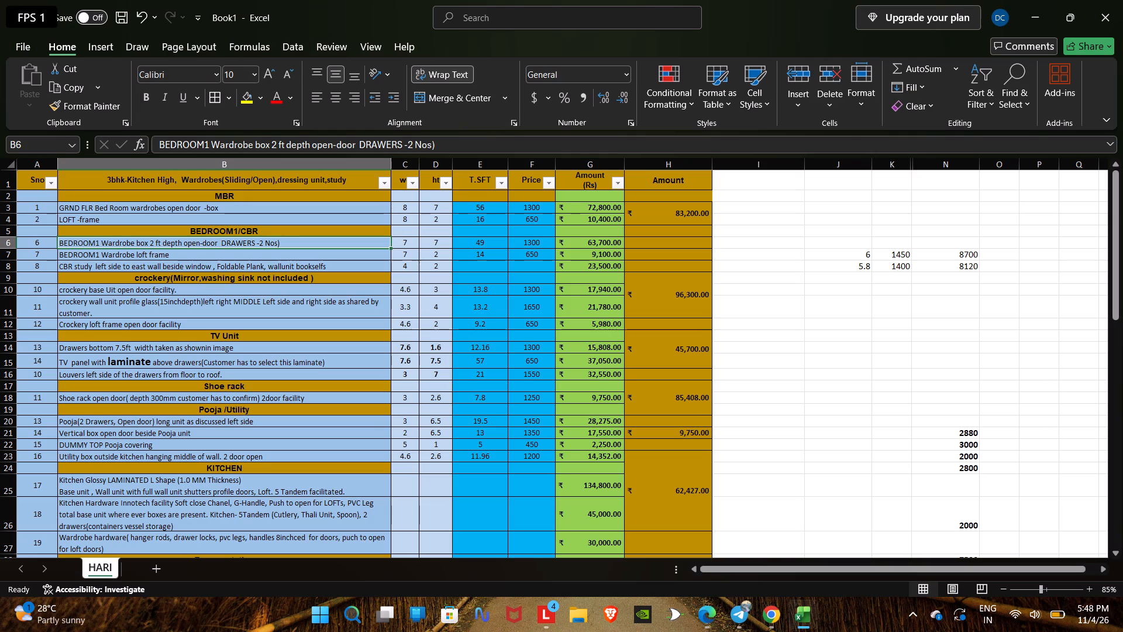
left_click(306, 243)
left_click(306, 243)
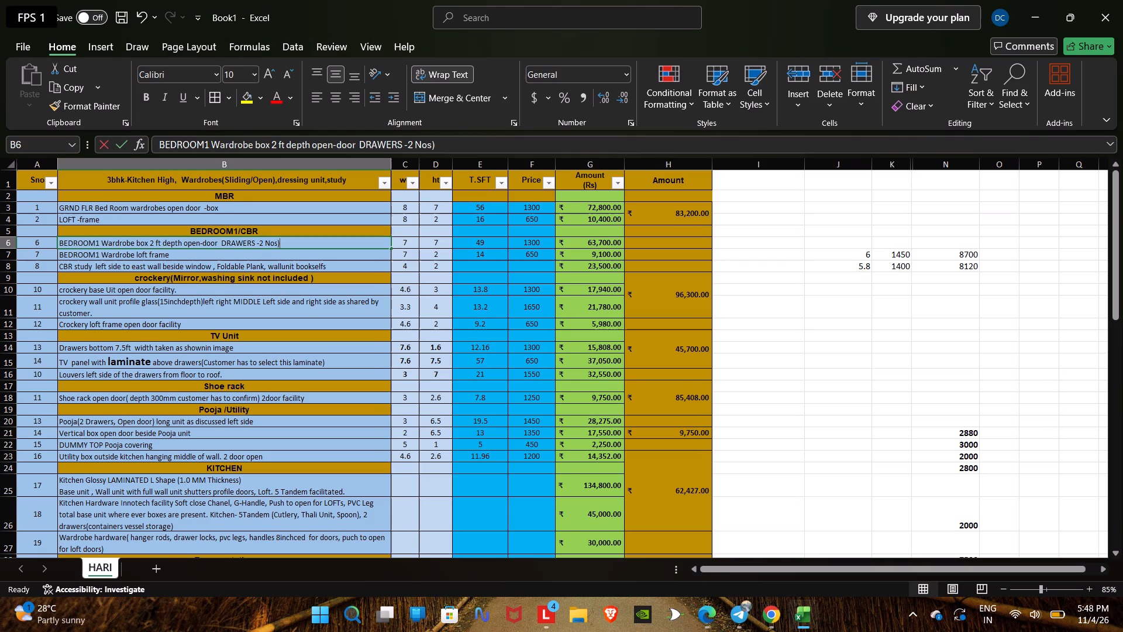
key("space")
type("R")
type("IGHT")
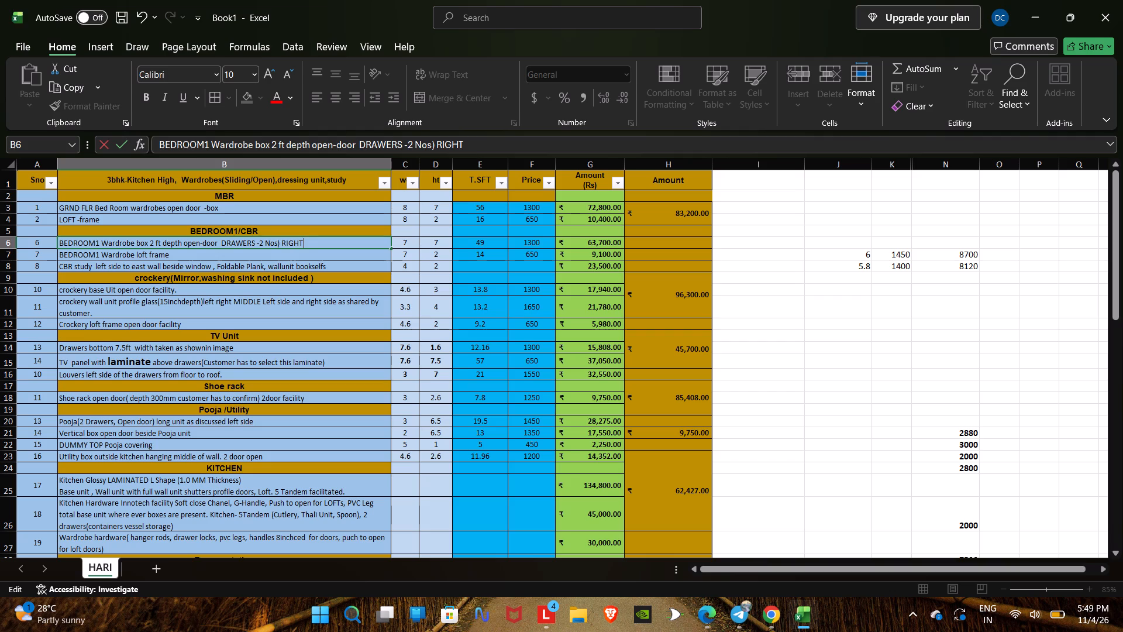
left_click(409, 242)
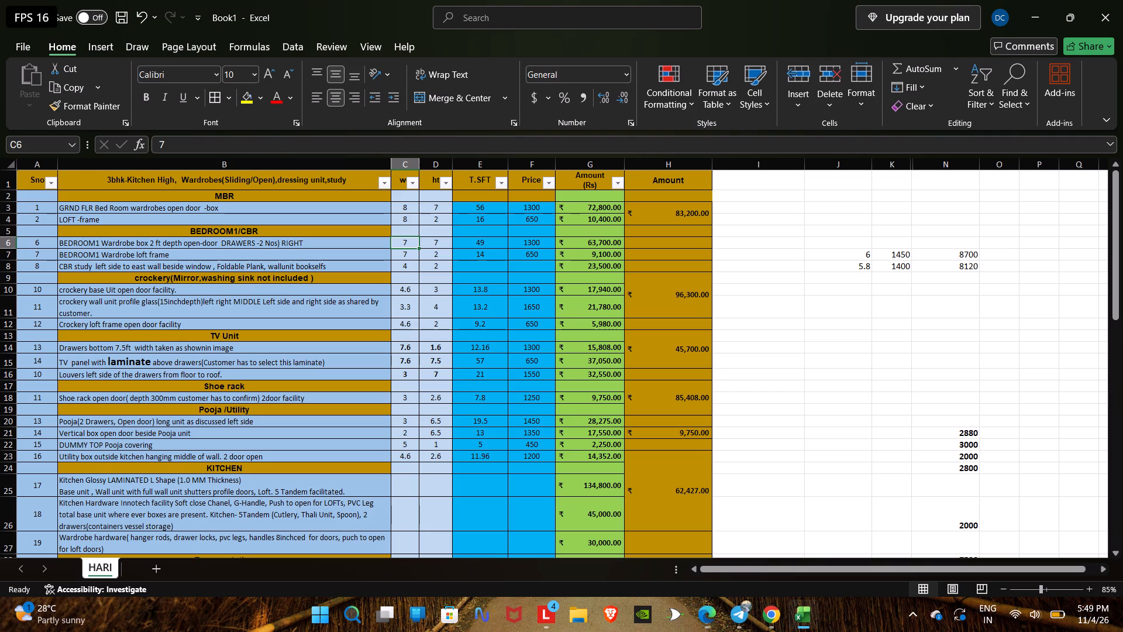
Delete the CBR study item cells A8:G8, shifting the cells below up.
left_click(408, 256)
left_click(408, 267)
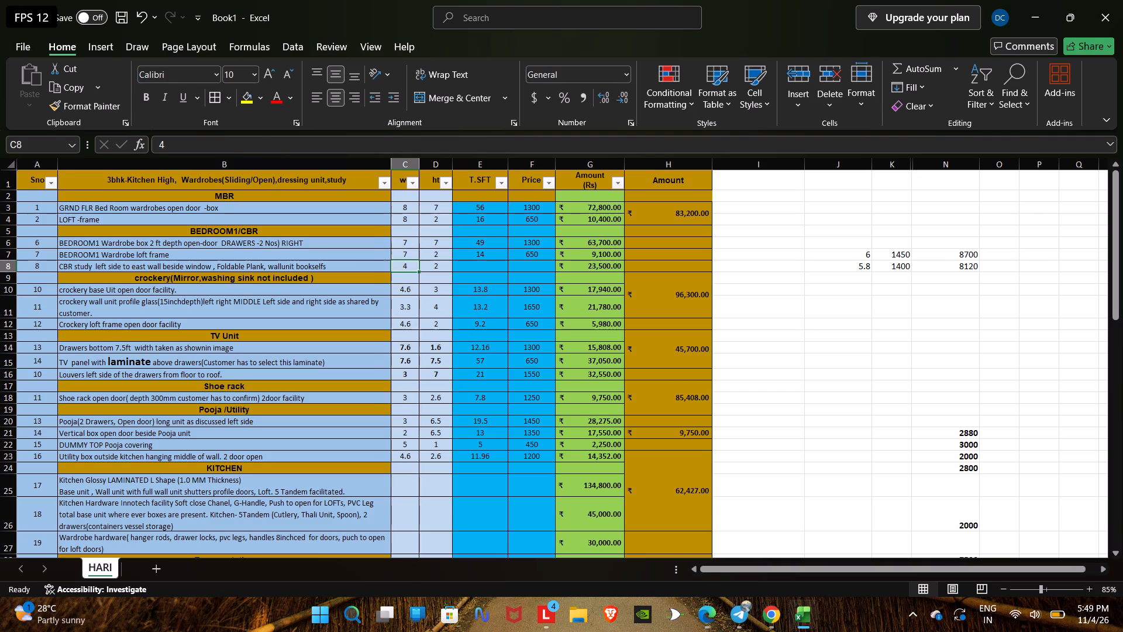
left_click(602, 266)
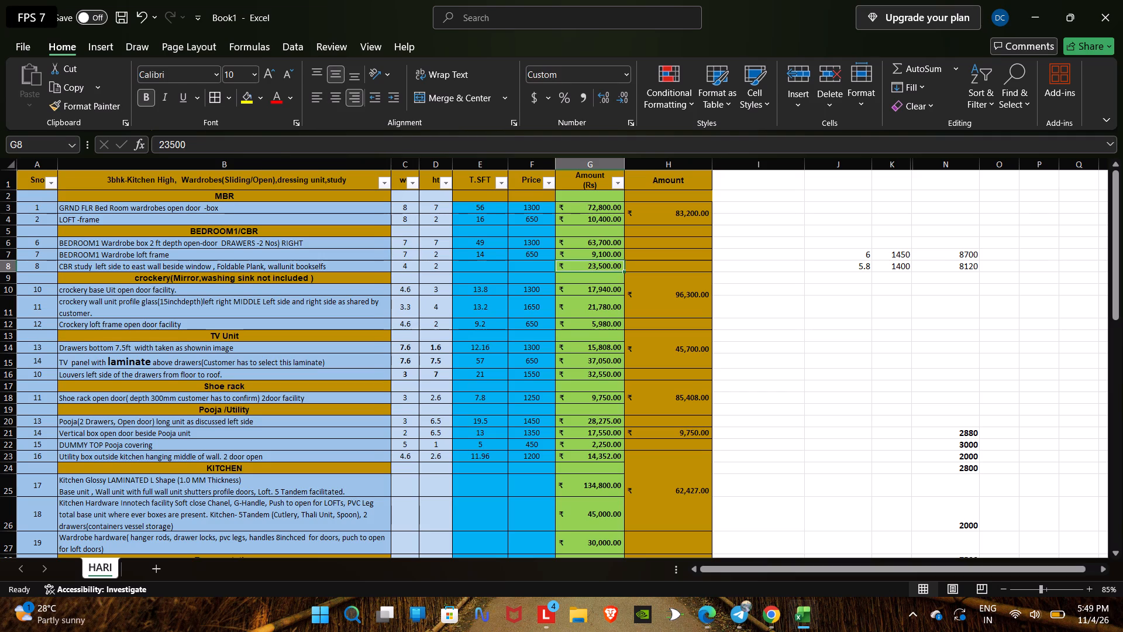
left_click(43, 268)
left_click(601, 265, "shift")
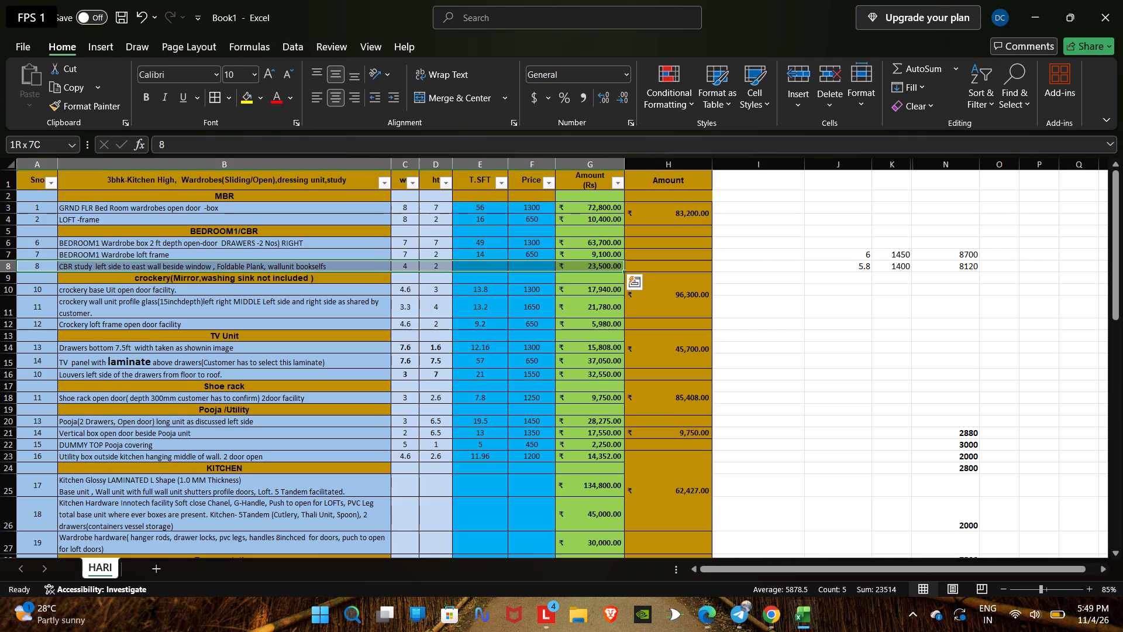
right_click(601, 265)
left_click(644, 297)
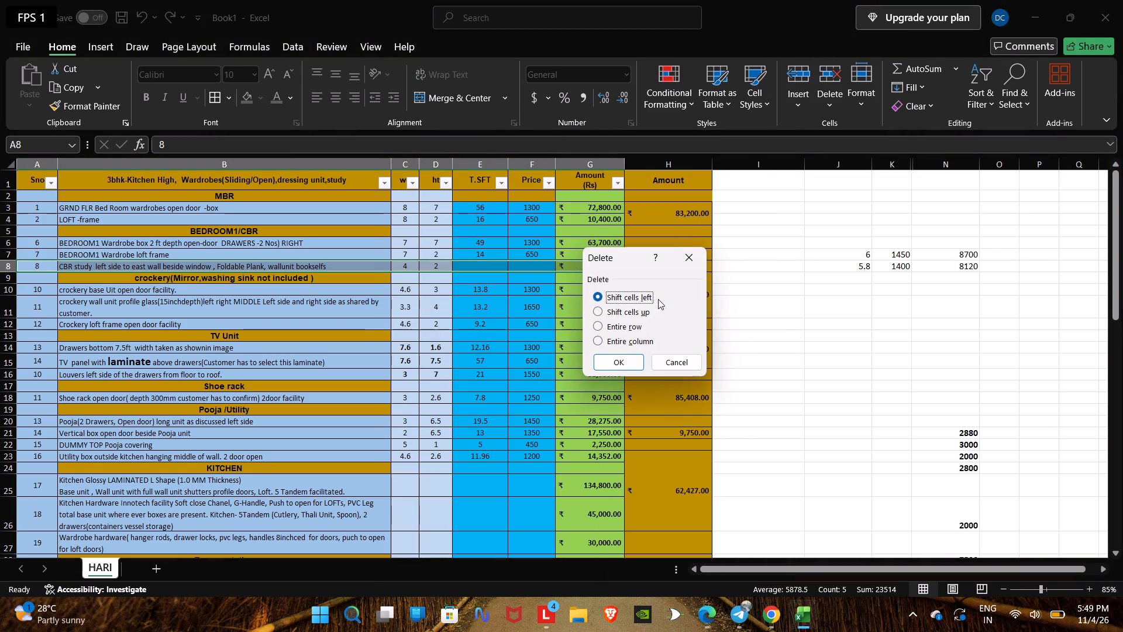
left_click(636, 307)
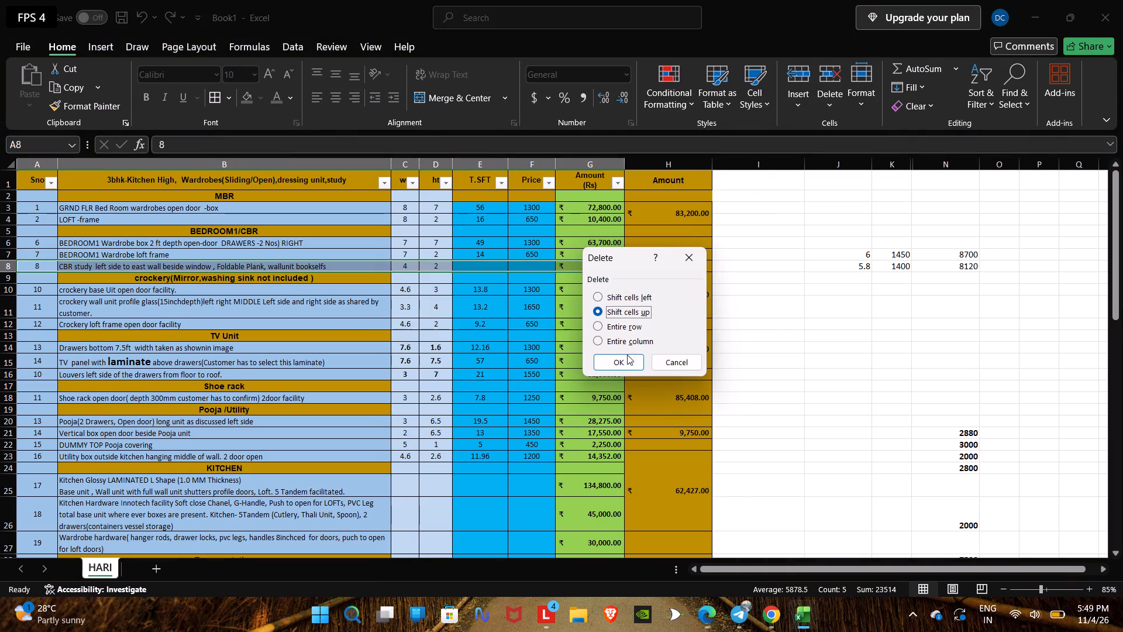
left_click(627, 360)
Merge and centre H6:H7 and copy the MBR subtotal formula from H3 into it for the BEDROOM1/CBR section.
left_click(659, 241)
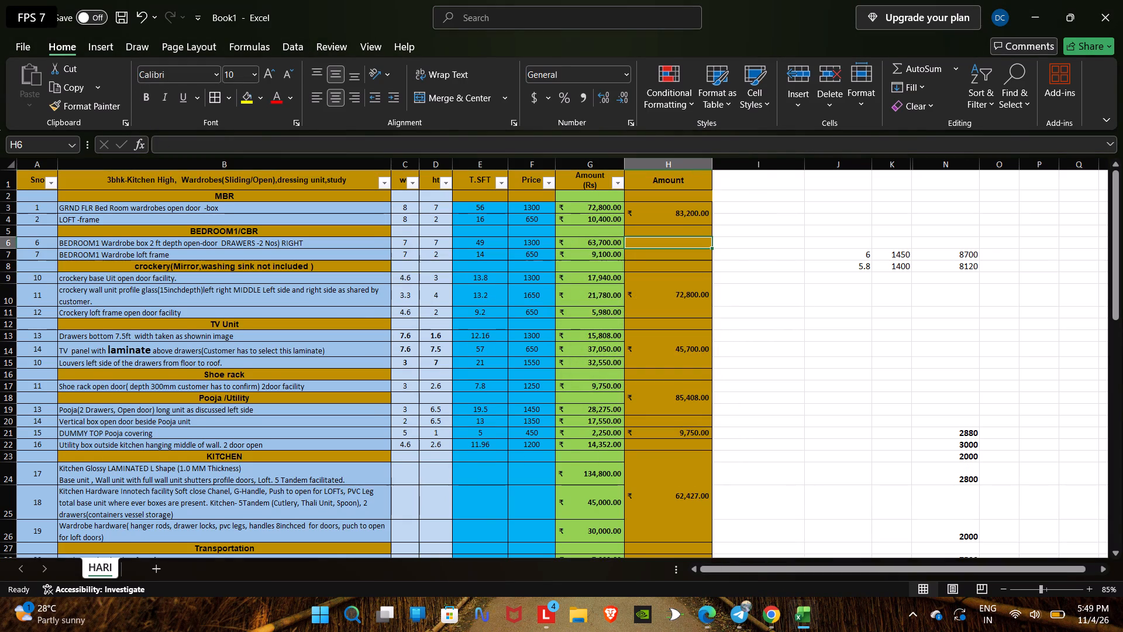
left_click(665, 253, "shift")
left_click(459, 97)
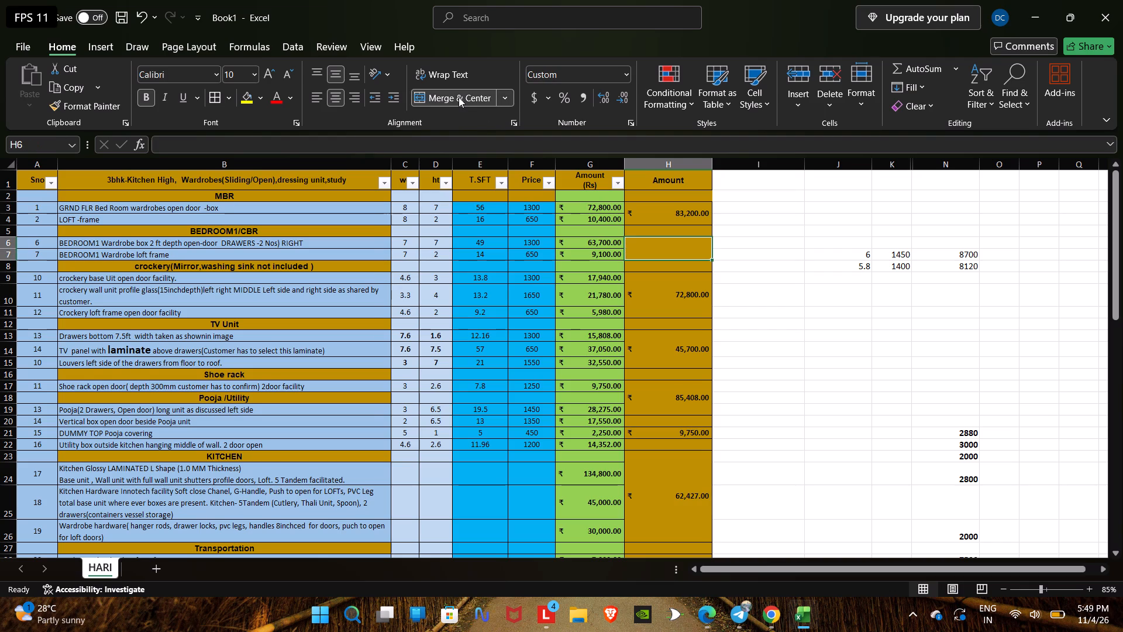
left_click(654, 212)
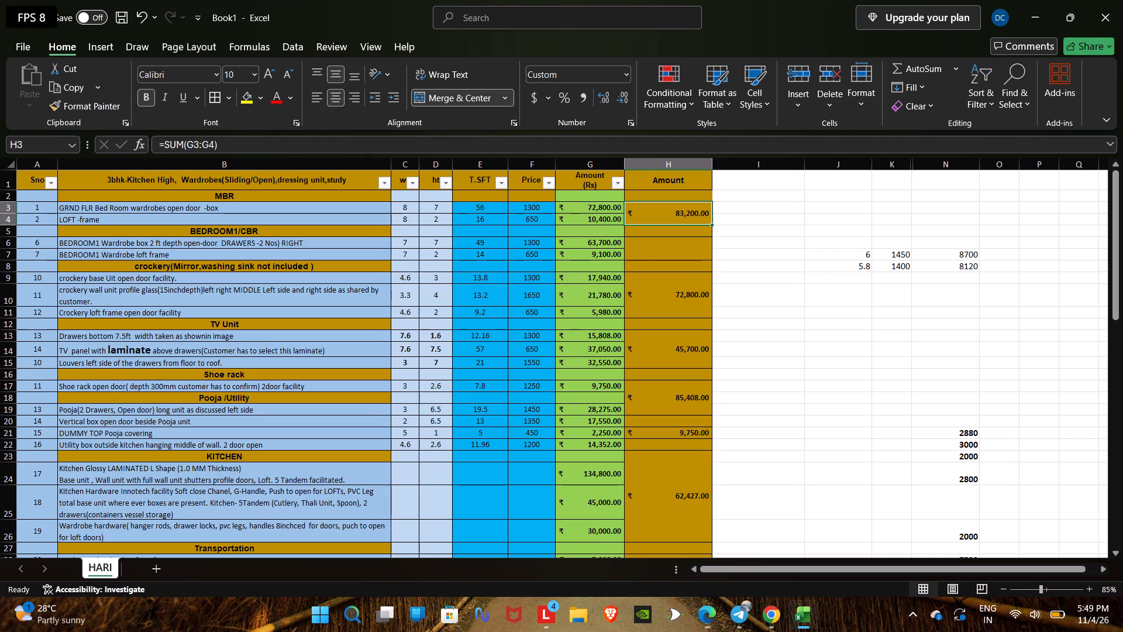
key("ctrl+c")
left_click(661, 248)
key("ctrl+v")
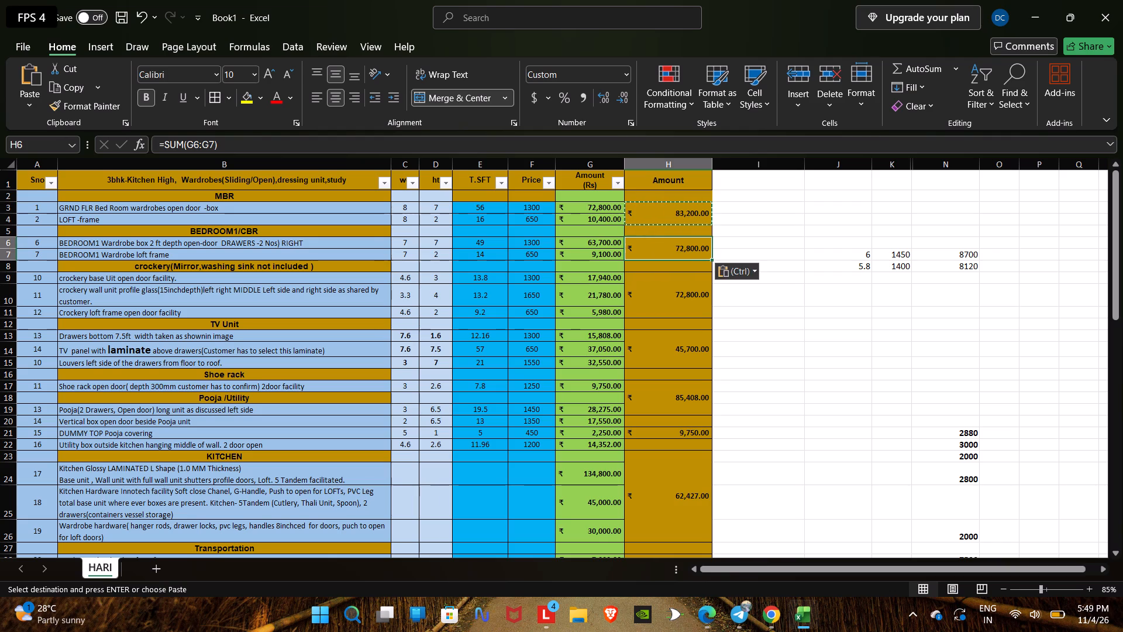
Insert a blank row above the crockery section heading in row 8.
left_click(649, 294)
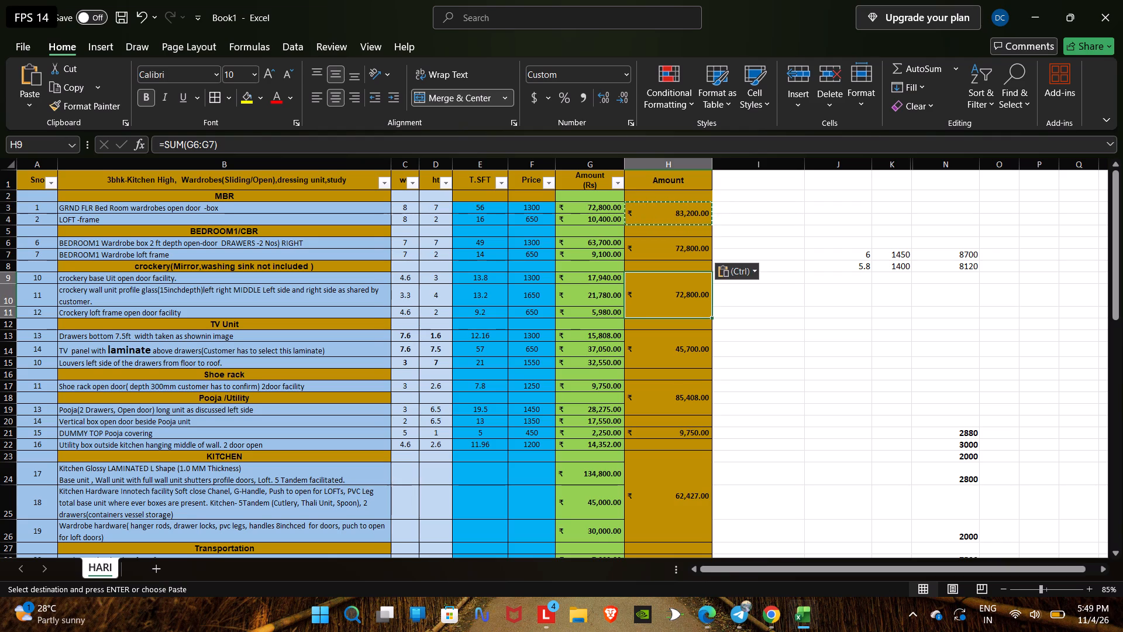
left_click(11, 267)
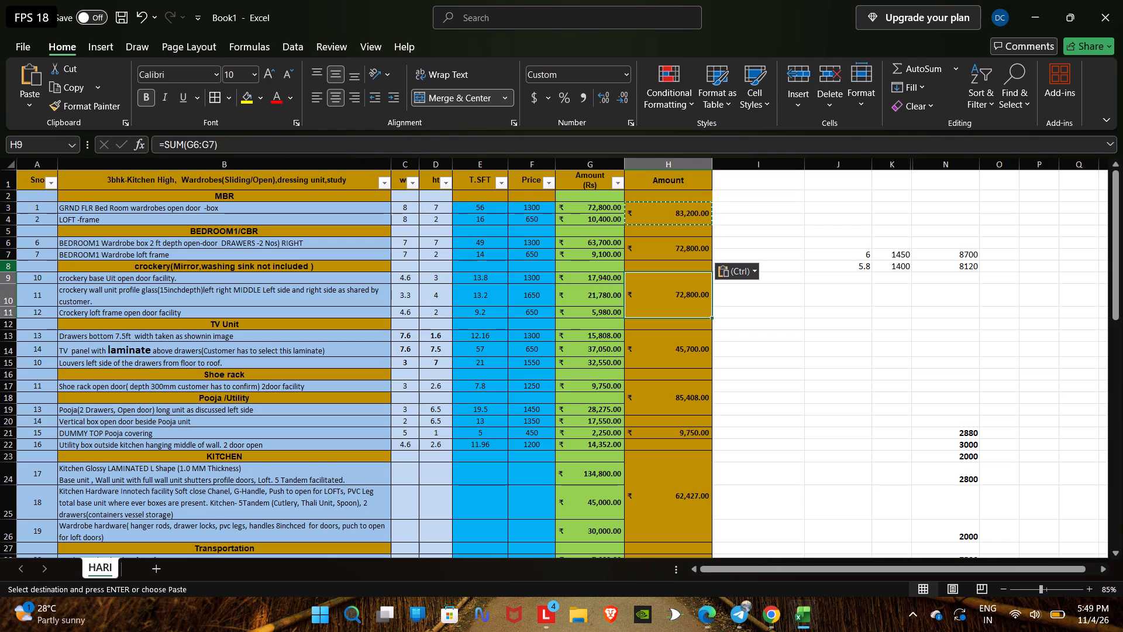
right_click(11, 267)
left_click(66, 416)
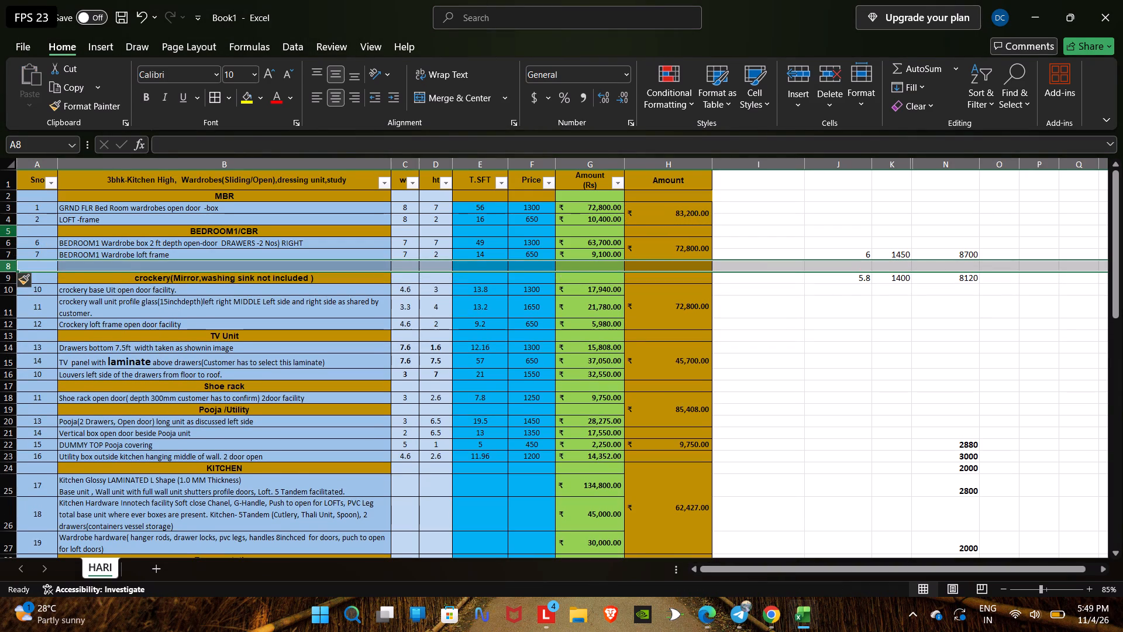
Copy the BEDROOM1/CBR block in rows 5 to 7 and paste it starting at row 8.
left_click(9, 232)
left_click(9, 257, "shift")
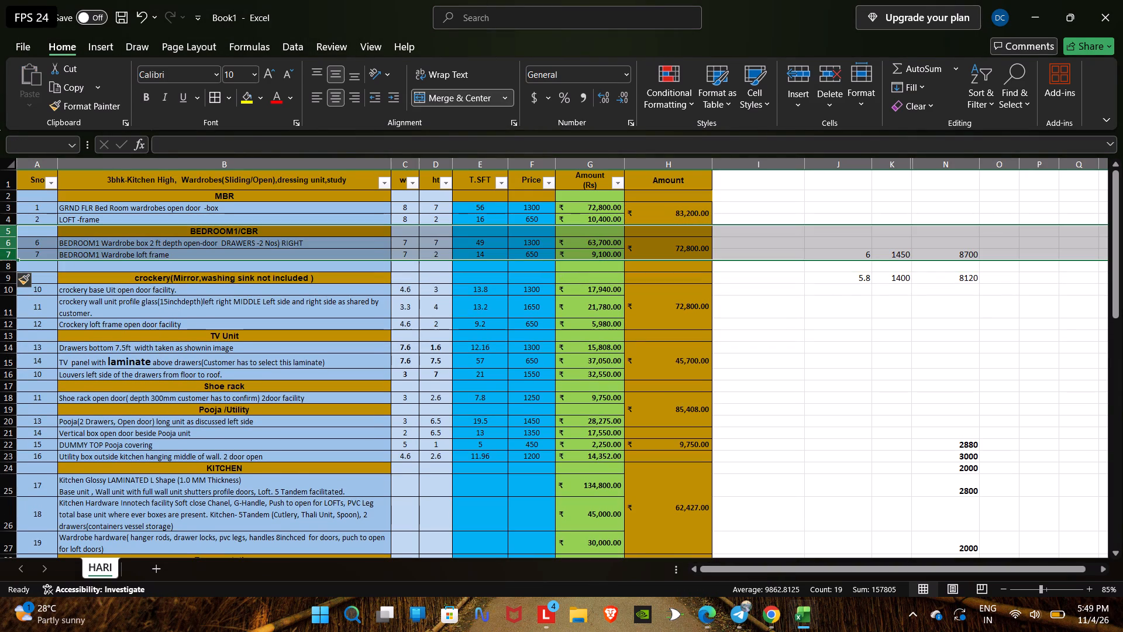
key("ctrl+c")
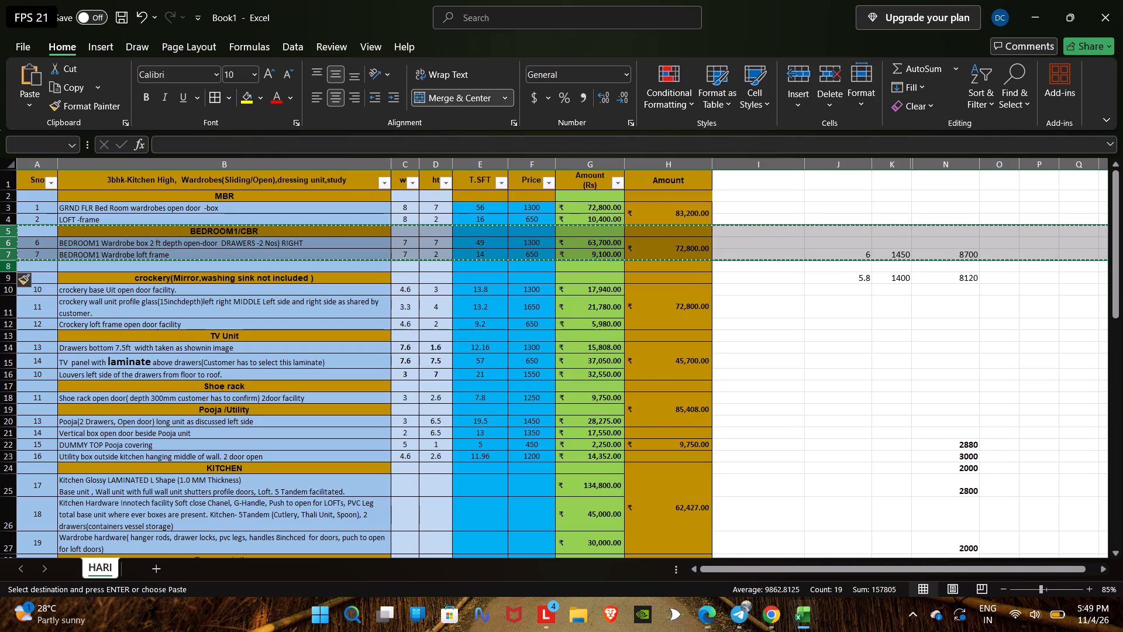
left_click(5, 267)
key("ctrl+v")
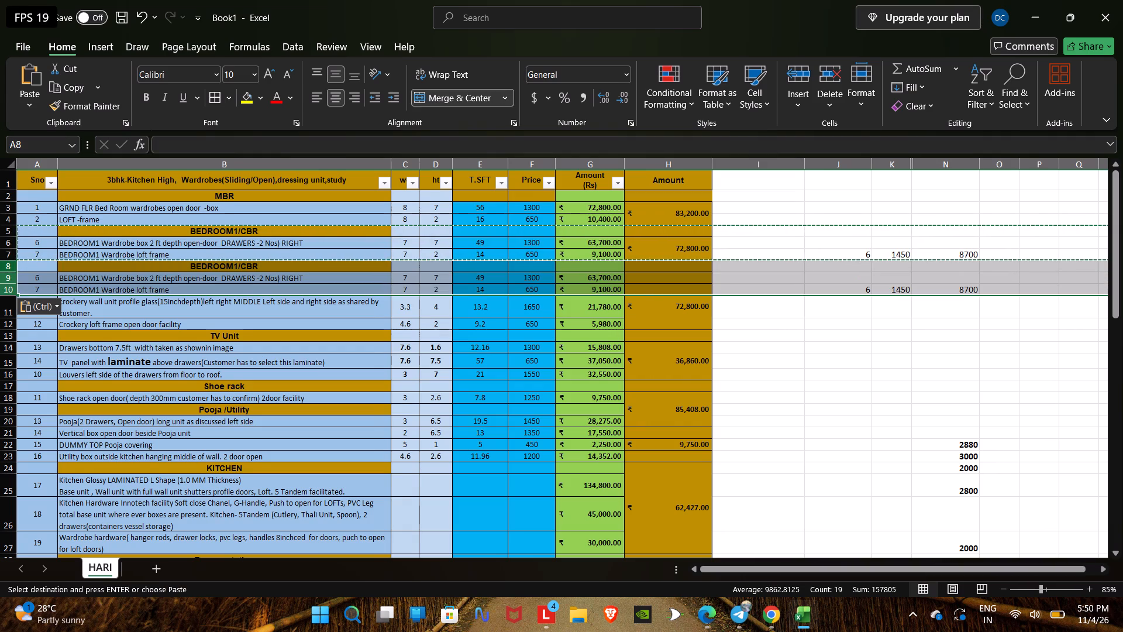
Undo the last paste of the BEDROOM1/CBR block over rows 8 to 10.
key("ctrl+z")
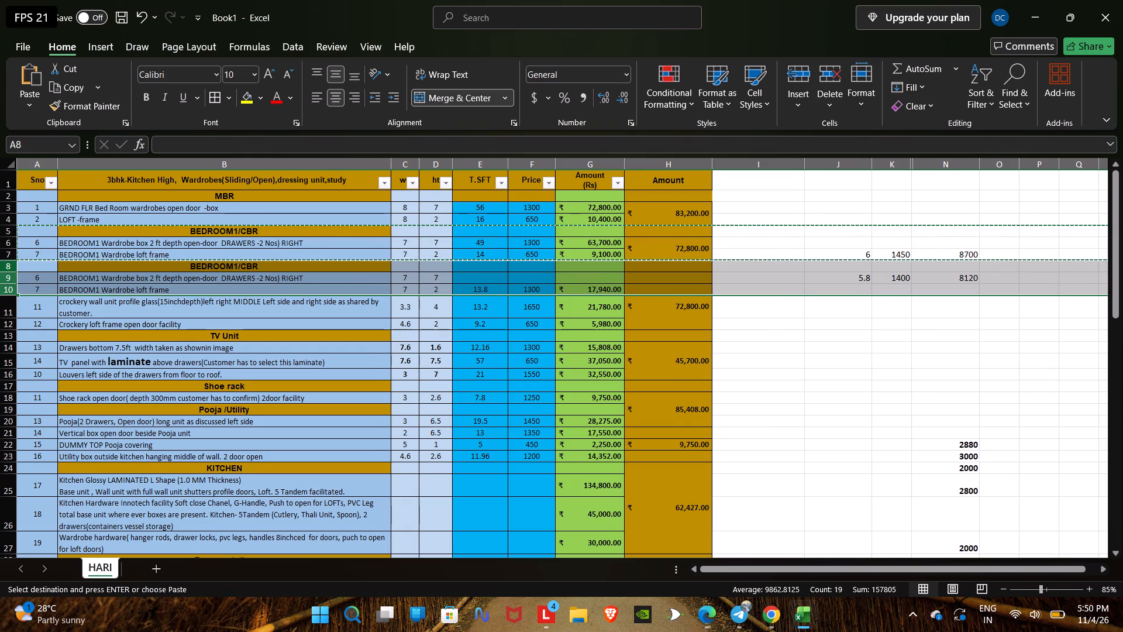
Insert the copied BEDROOM1/CBR rows at row 8, shifting the existing rows down.
left_click(5, 266)
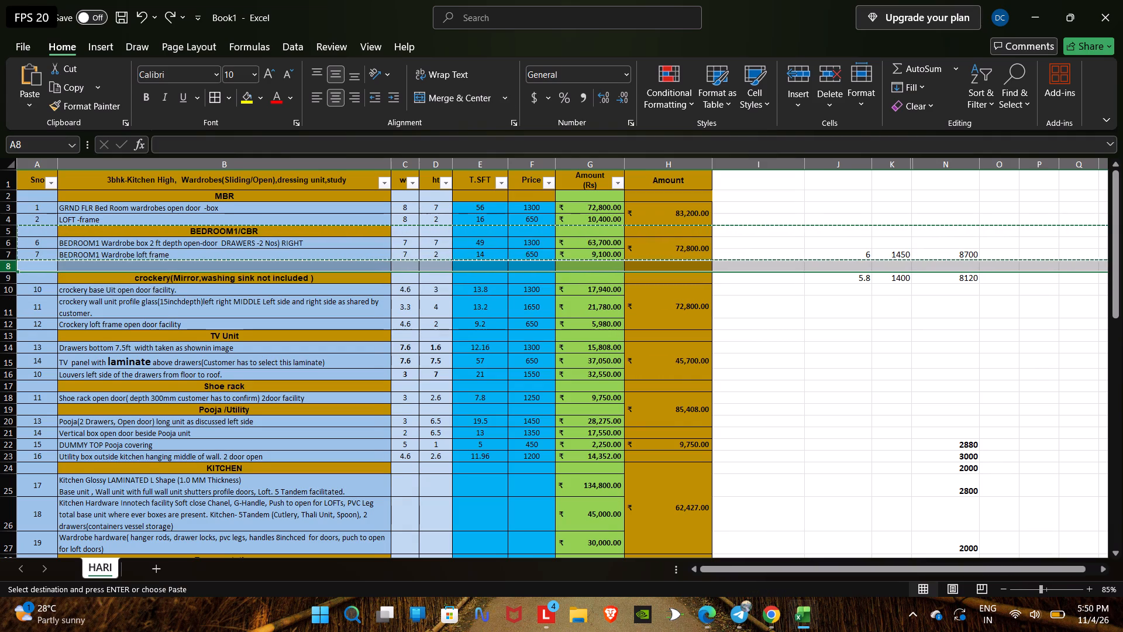
right_click(5, 266)
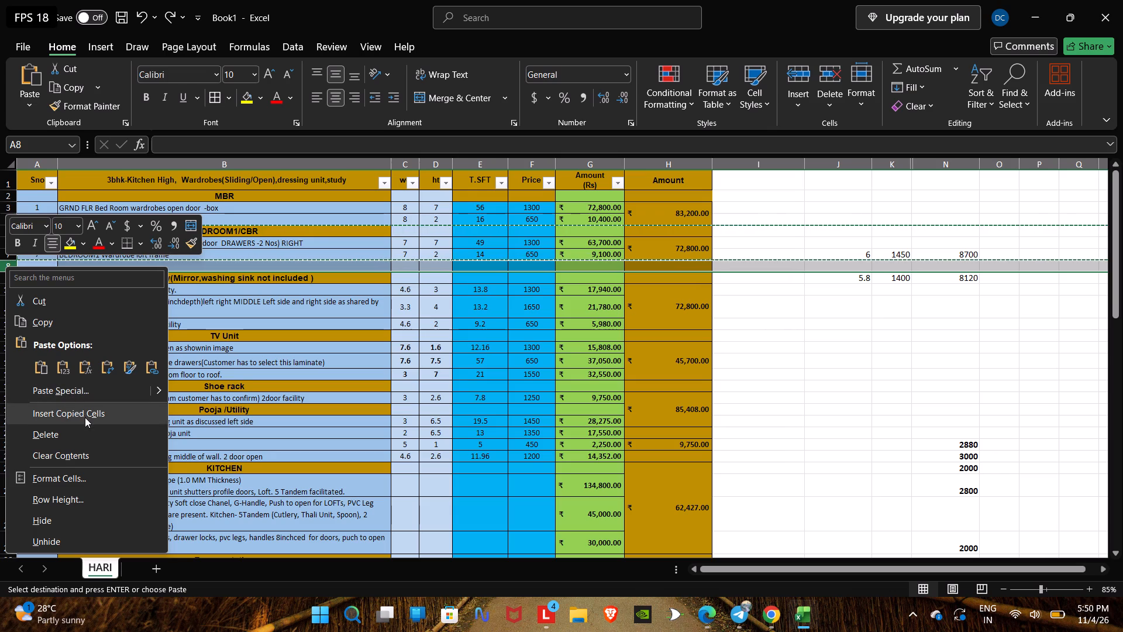
left_click(85, 417)
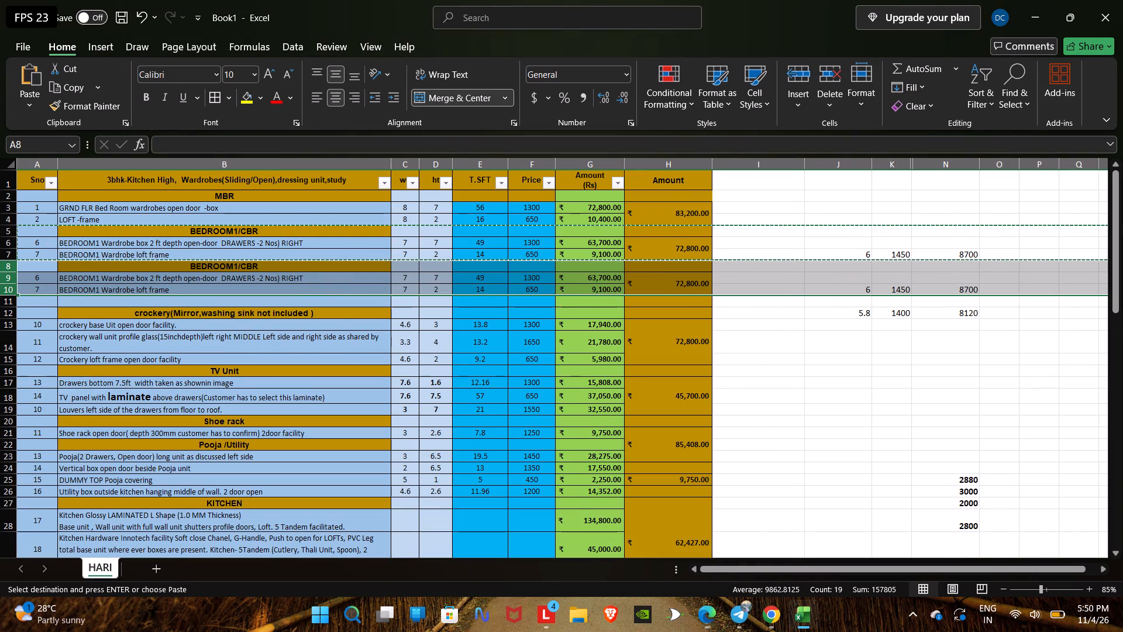
Change the section heading in B8 to BEDROOM2/MBR.
left_click(239, 266)
left_click(207, 140)
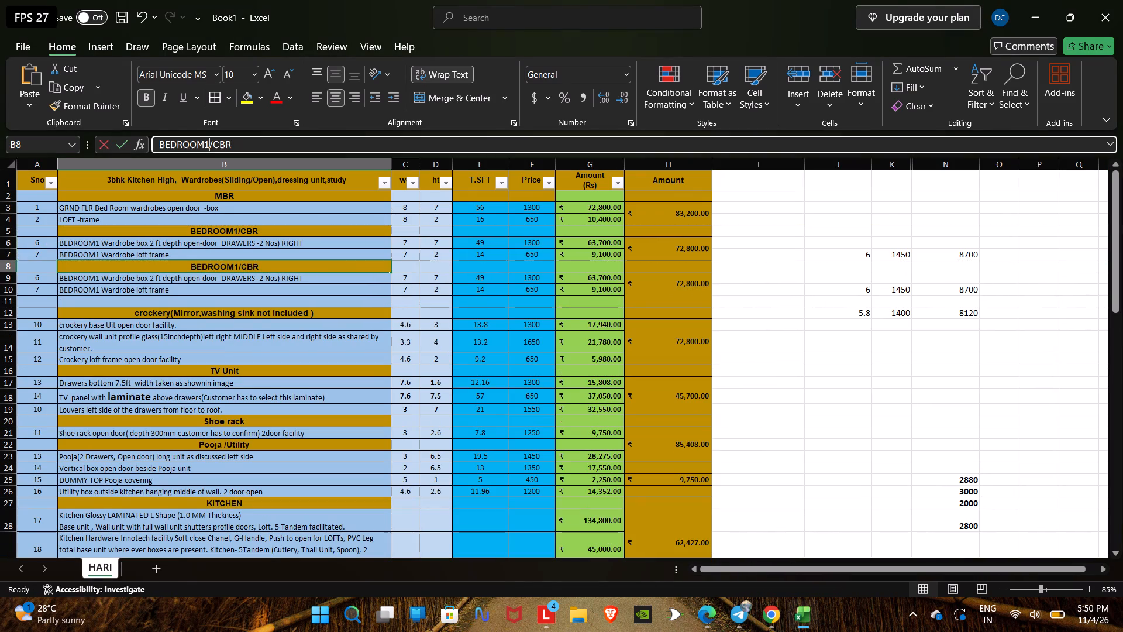
key("BackSpace")
key("2")
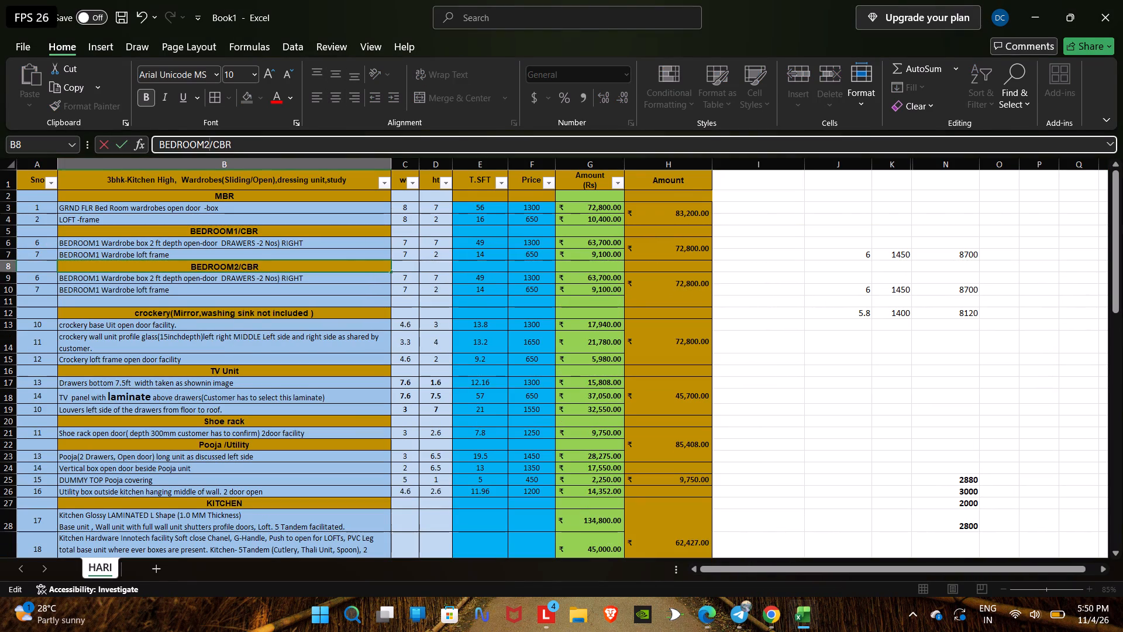
left_click(219, 144)
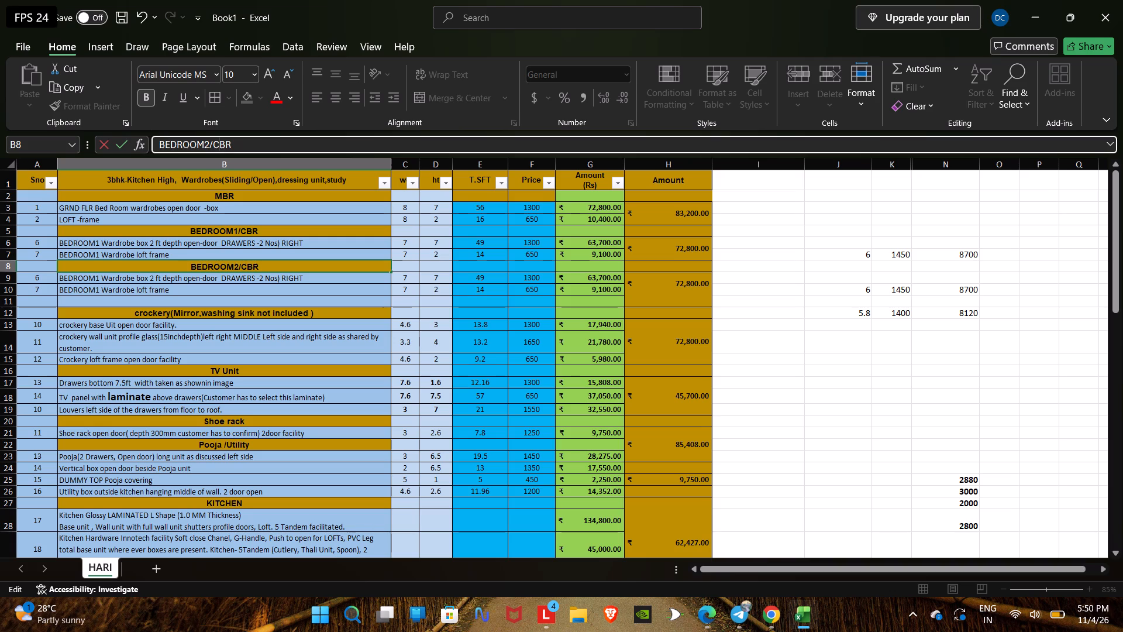
key("BackSpace")
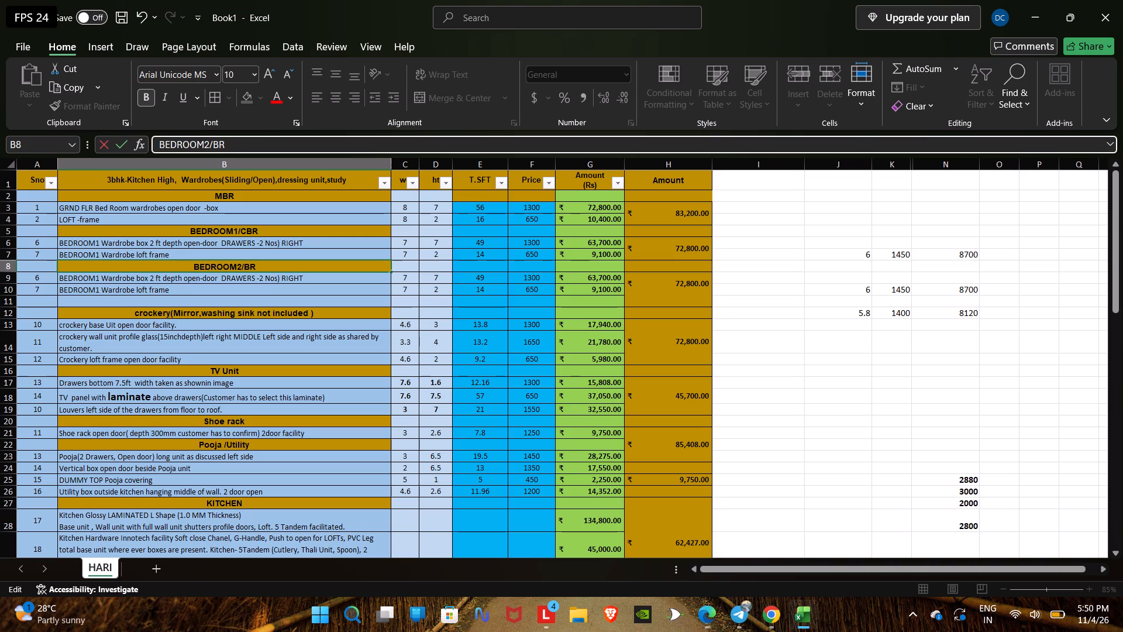
key("m")
Edit the wardrobe box description in B9 so it starts with BEDROOM2 and ends with LEFT.
left_click(195, 279)
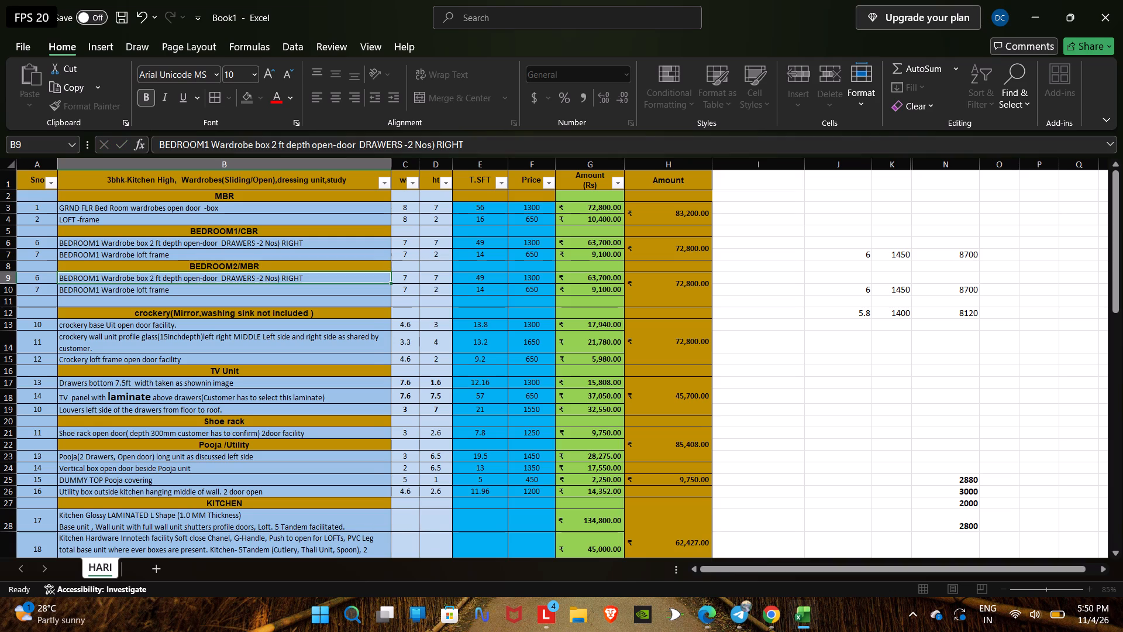
left_click(206, 145)
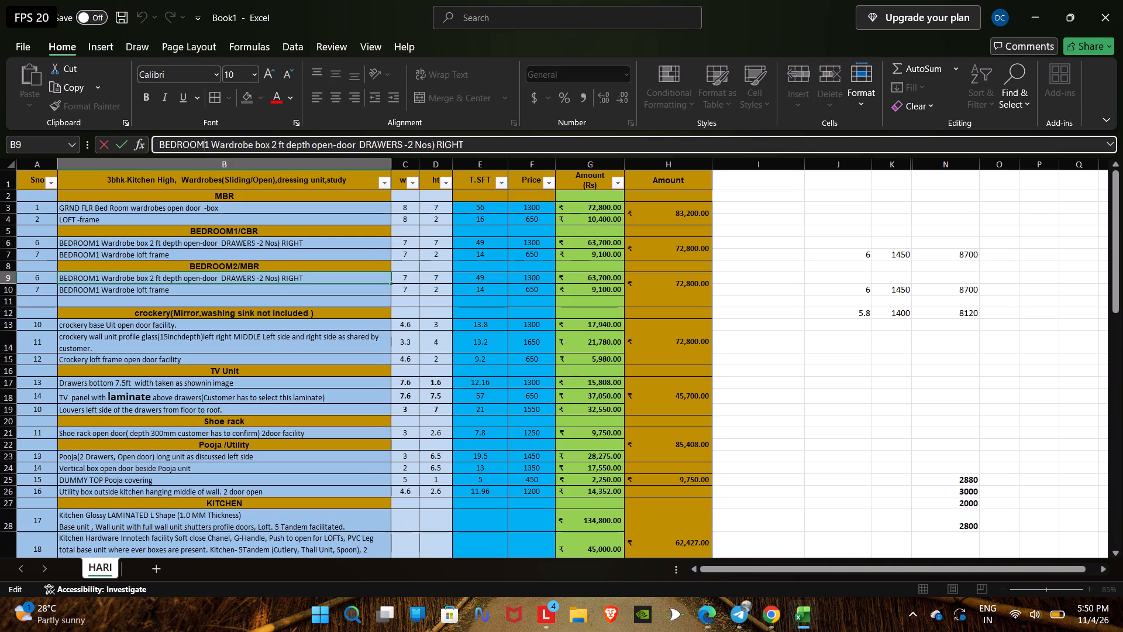
key("Delete")
key("2")
double_click(292, 279)
type("LEFT")
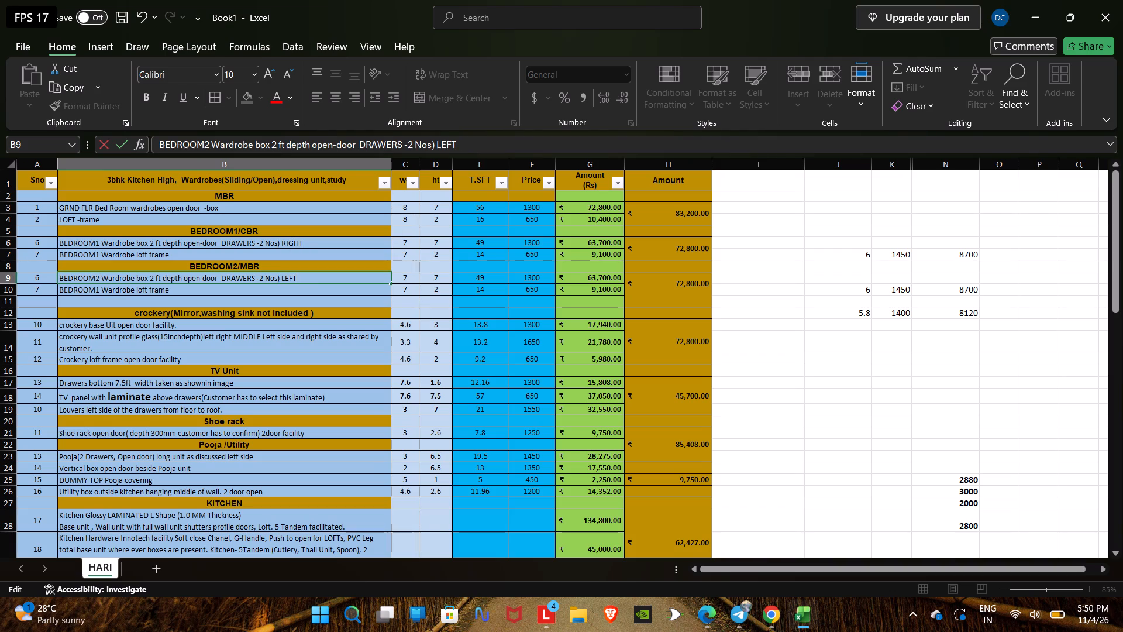
left_click(408, 279)
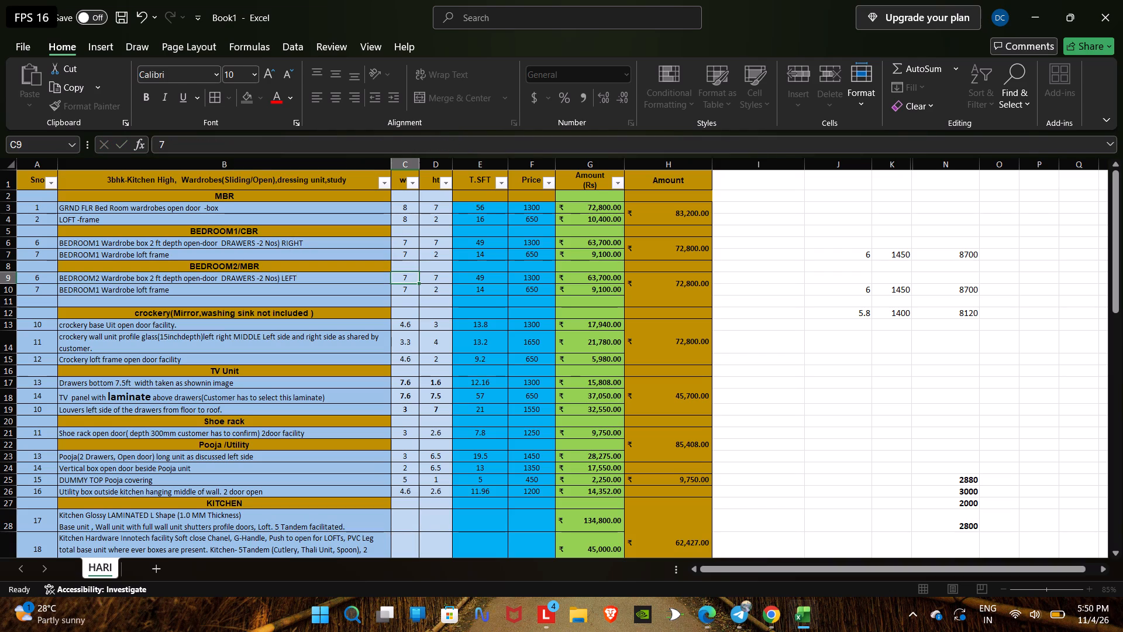
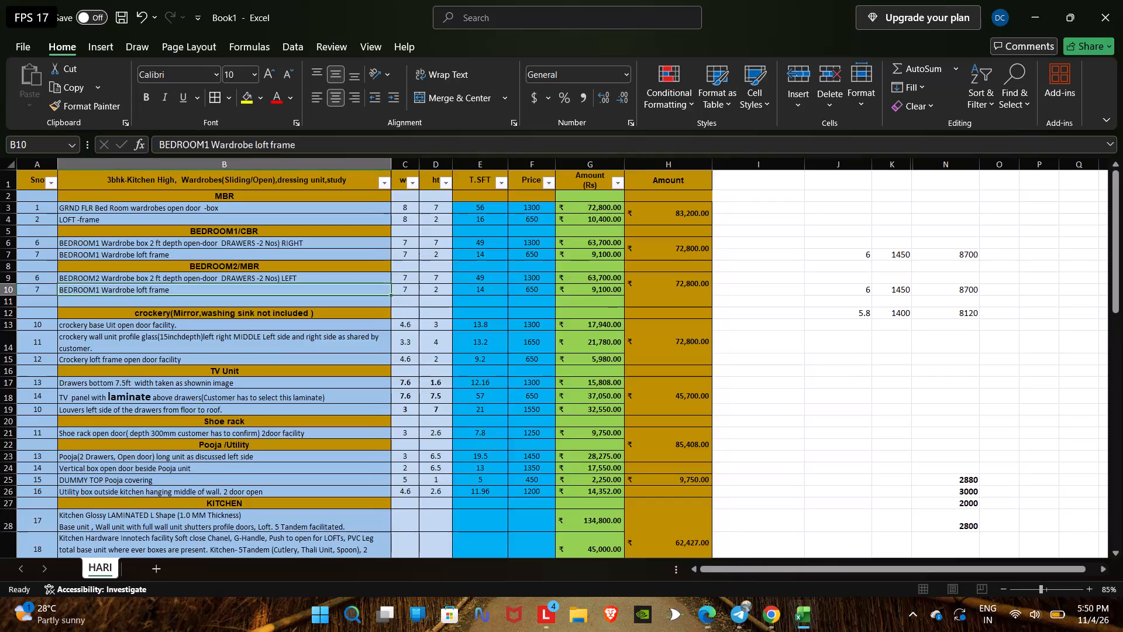
Change the loft frame description in B10 to BEDROOM2 Wardrobe loft frame.
left_click(209, 139)
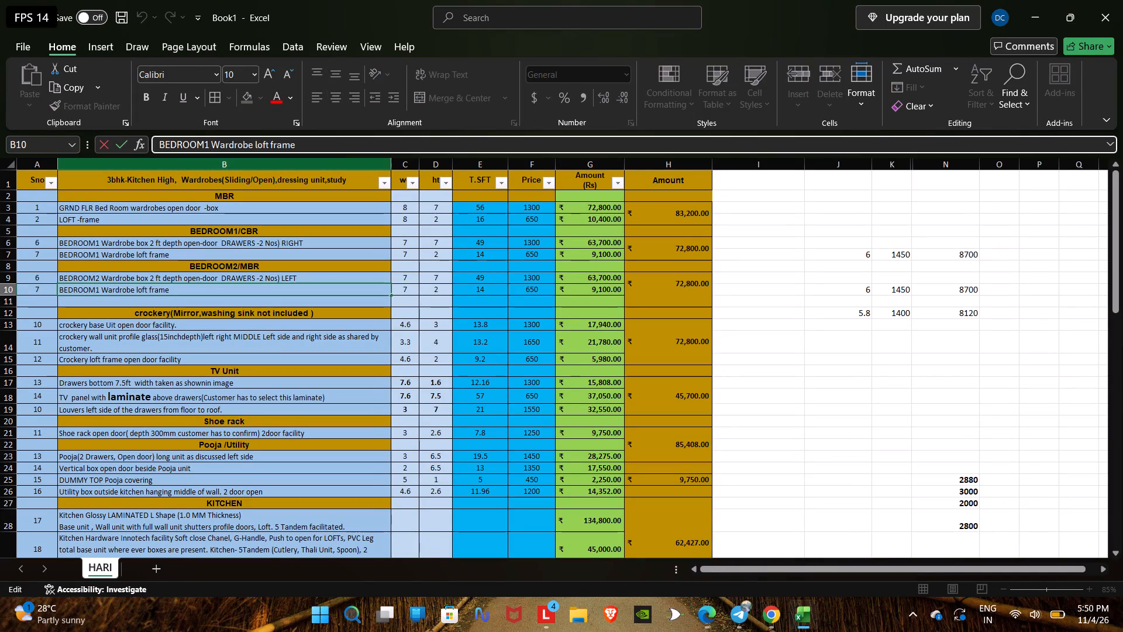
key("BackSpace")
key("2")
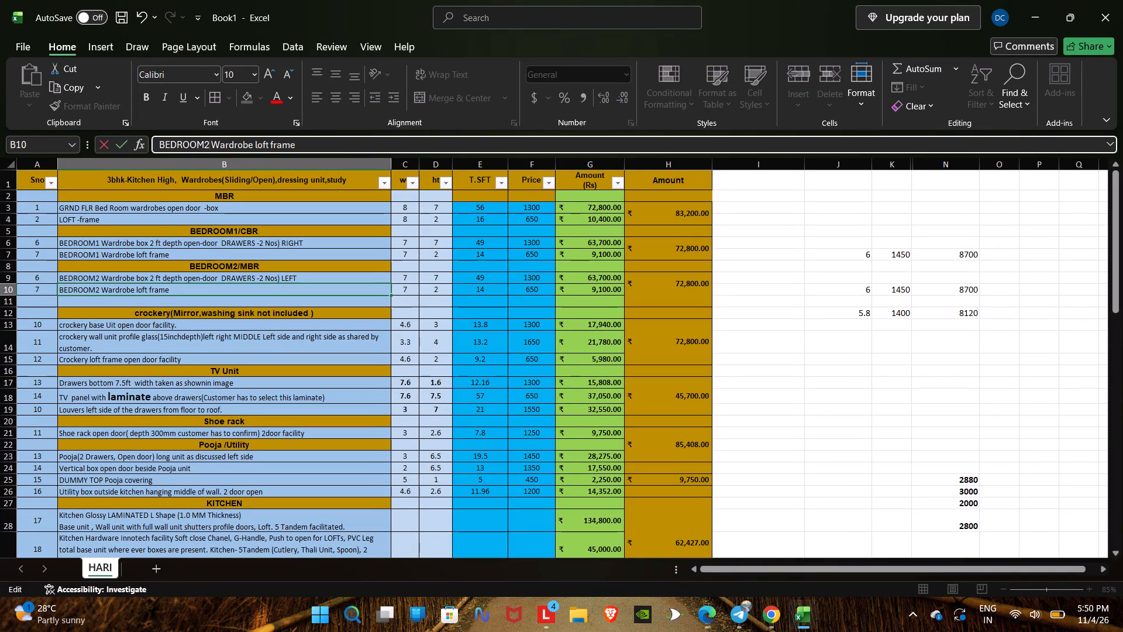
left_click(236, 280)
Select the width cell C9 of the BEDROOM2 wardrobe box.
left_click(404, 280)
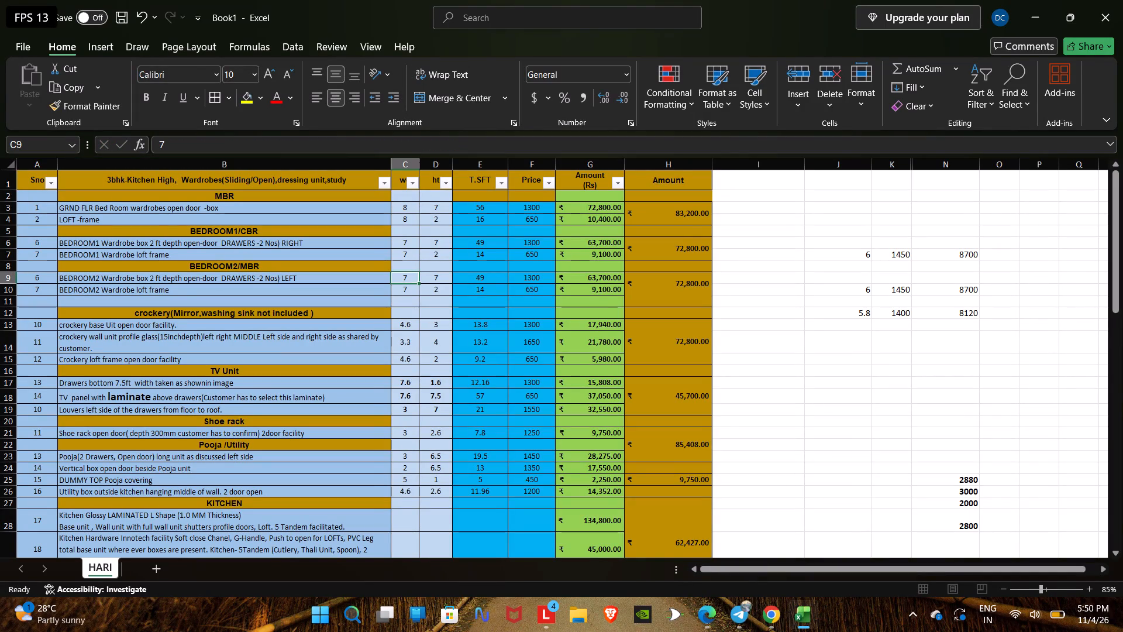
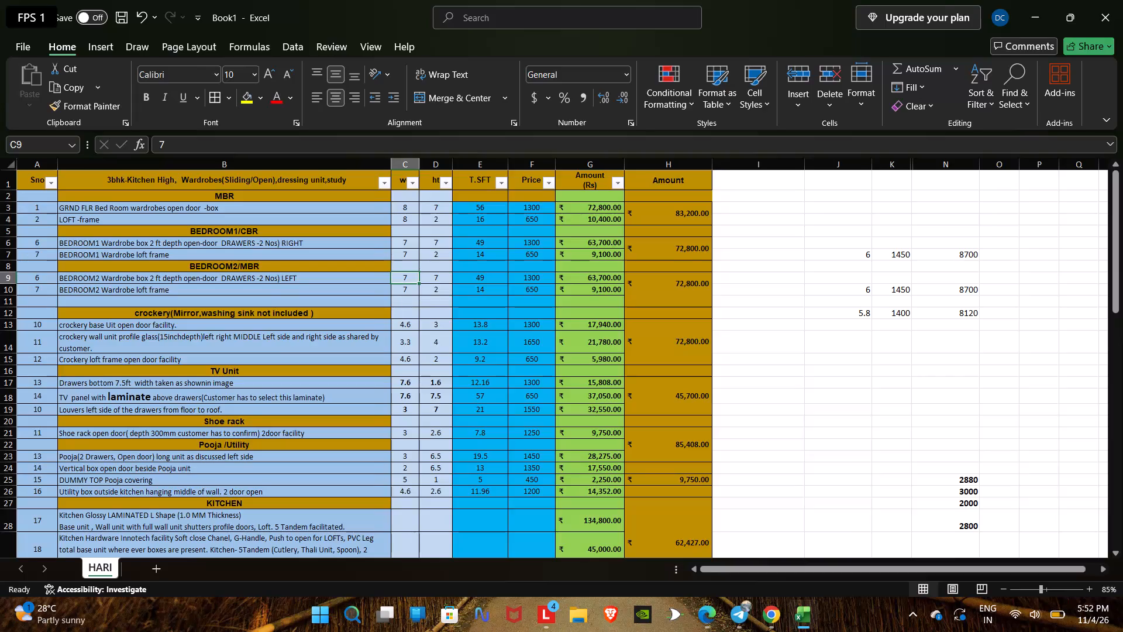
Replace the crockery base unit description in B13 with "beside steps in grnd".
left_click(353, 327)
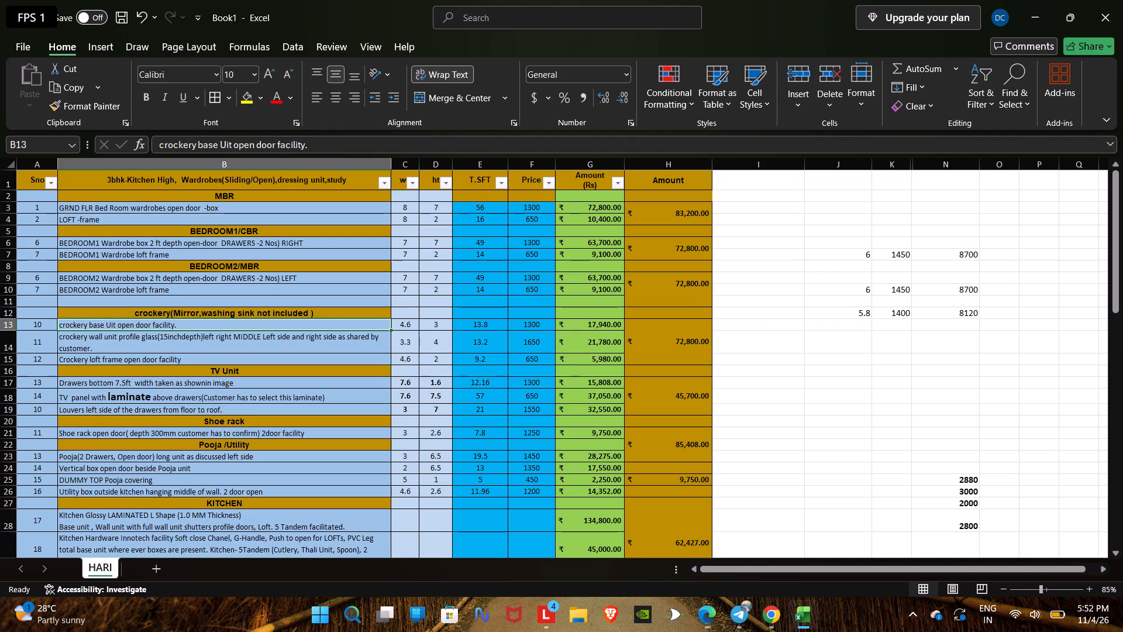
left_click(187, 327)
type("beside steps")
key("space")
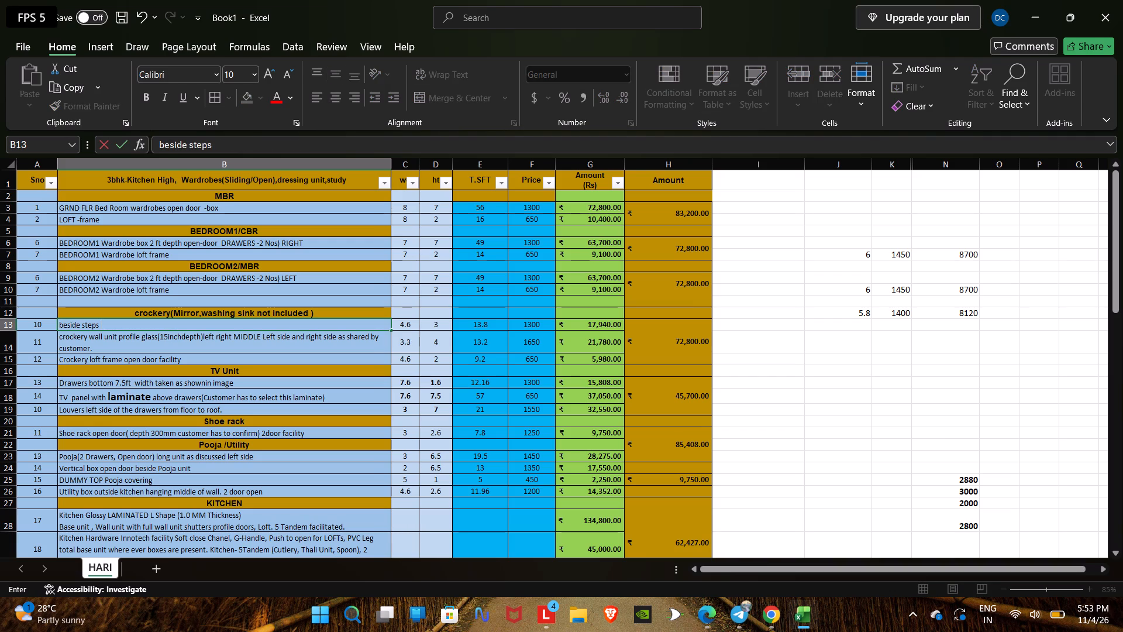
type("in grnd")
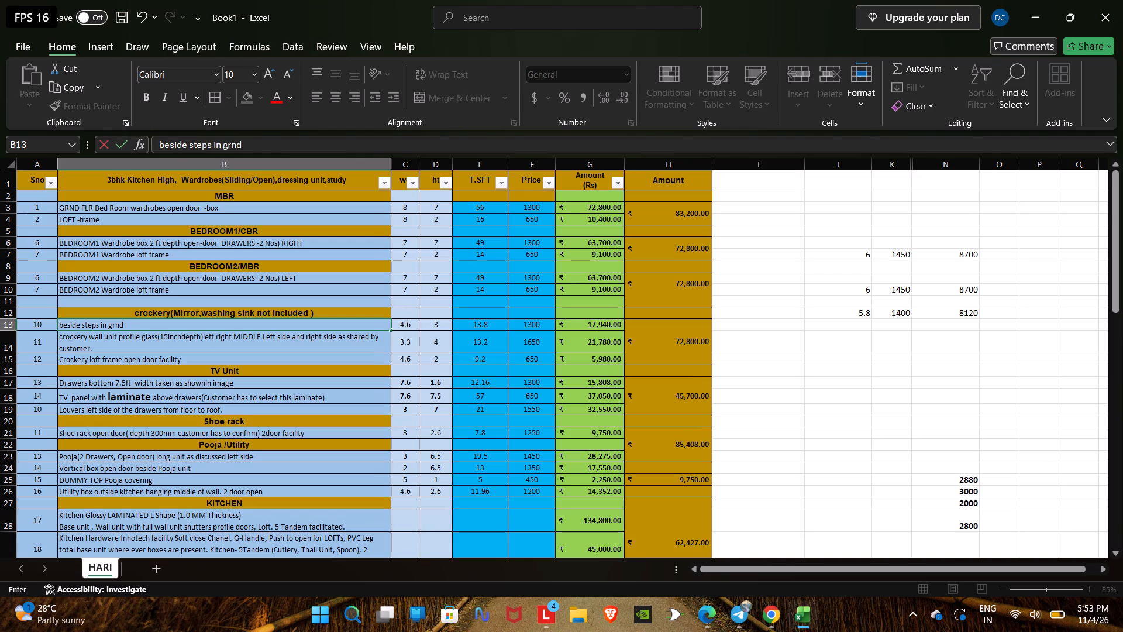
left_click(254, 281)
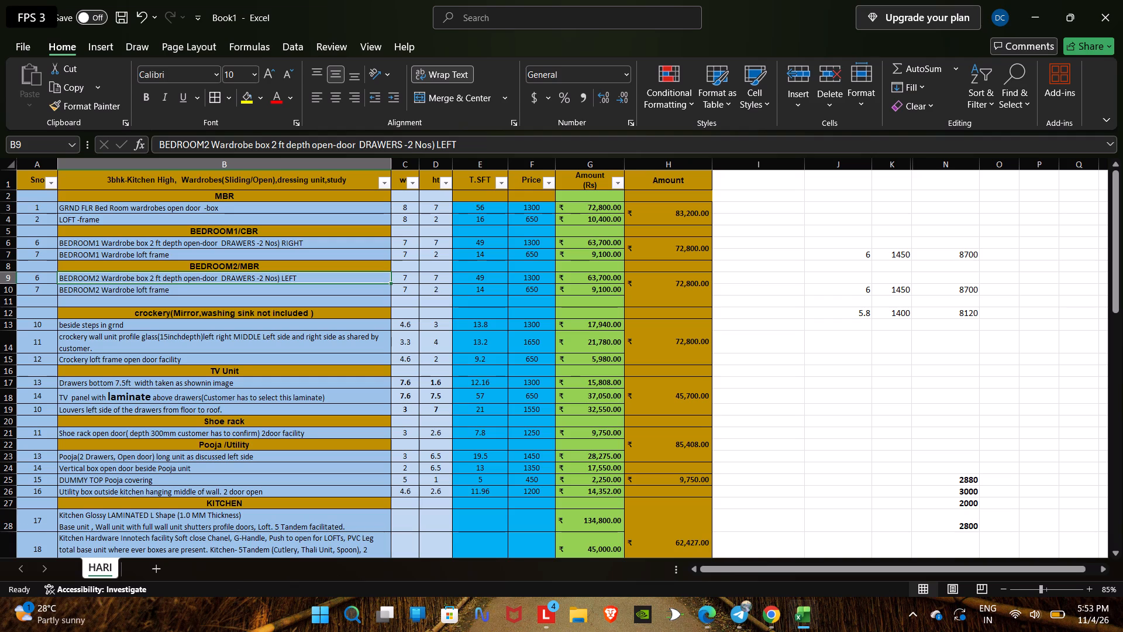
Insert another blank row at row 11, between the BEDROOM2 items and the crockery section.
left_click(412, 276)
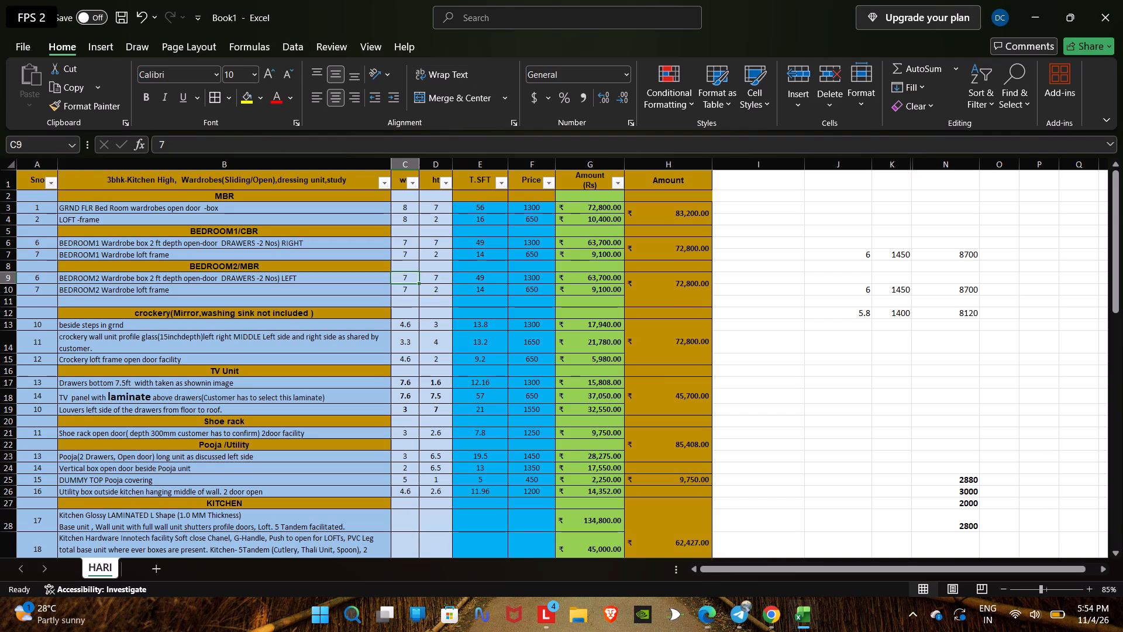
left_click(13, 301)
right_click(13, 301)
left_click(80, 448)
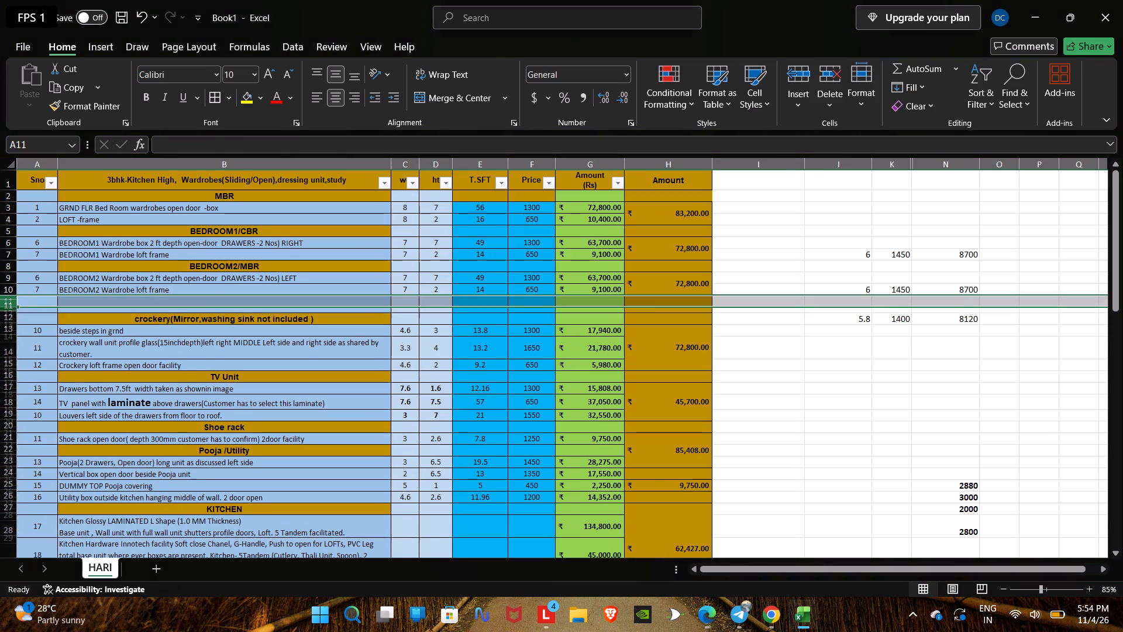
left_click(183, 302)
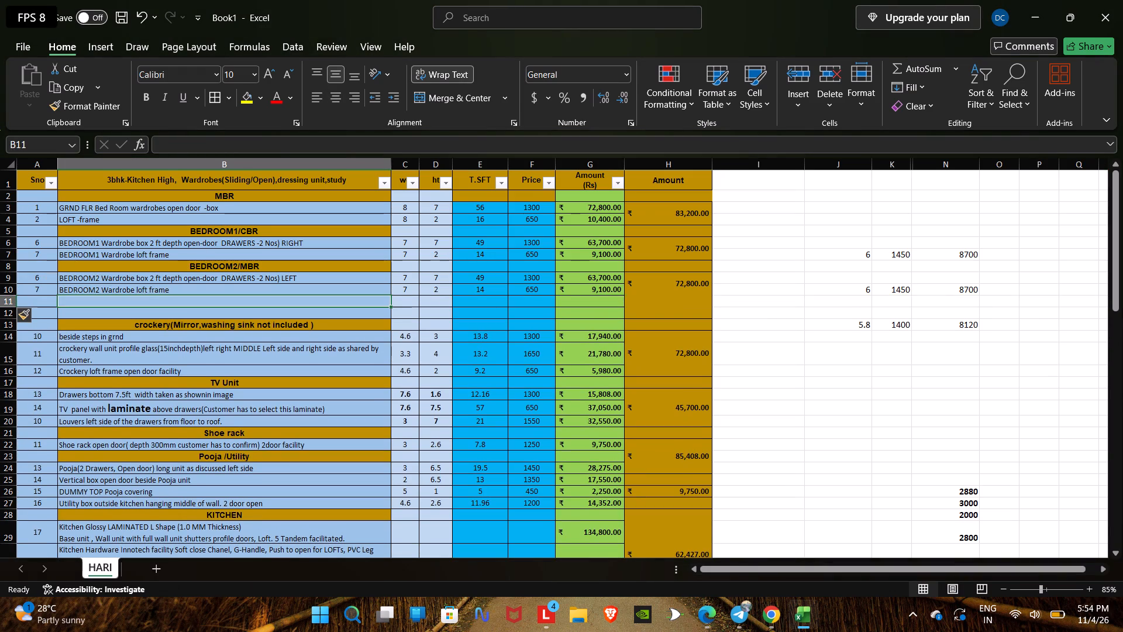
Append "(Bathroom wall)" to the BEDROOM2 wardrobe box description in B9.
double_click(315, 277)
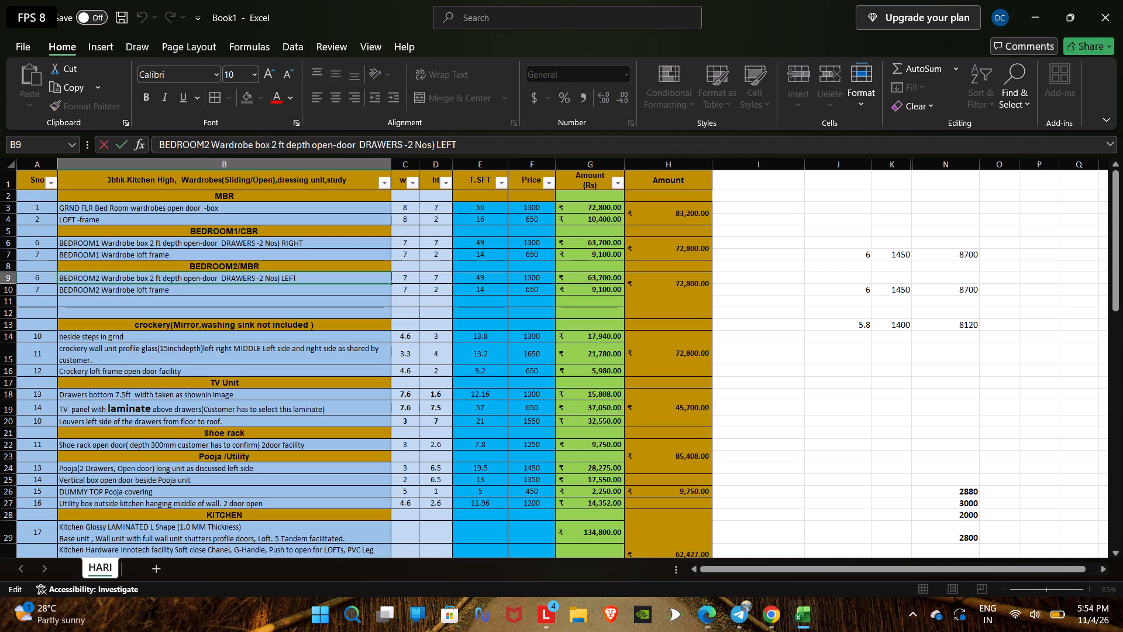
type("(Bathroom wall)")
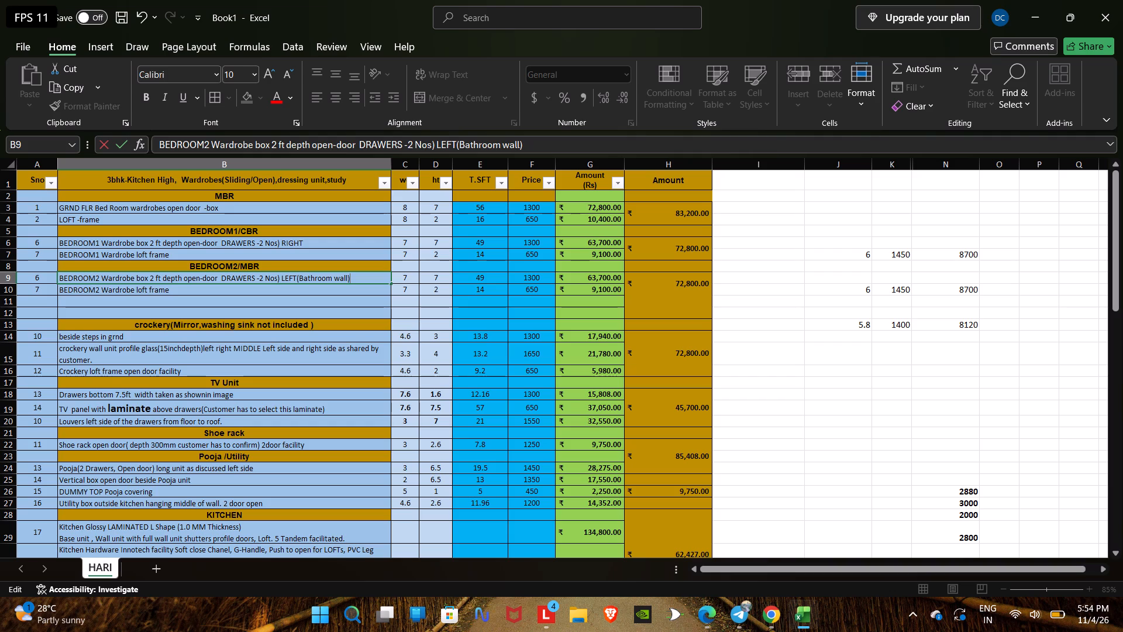
left_click(96, 291)
Copy the BEDROOM2 wardrobe box and loft frame entries B9:G10 into the blank rows starting at B11.
left_click(101, 280)
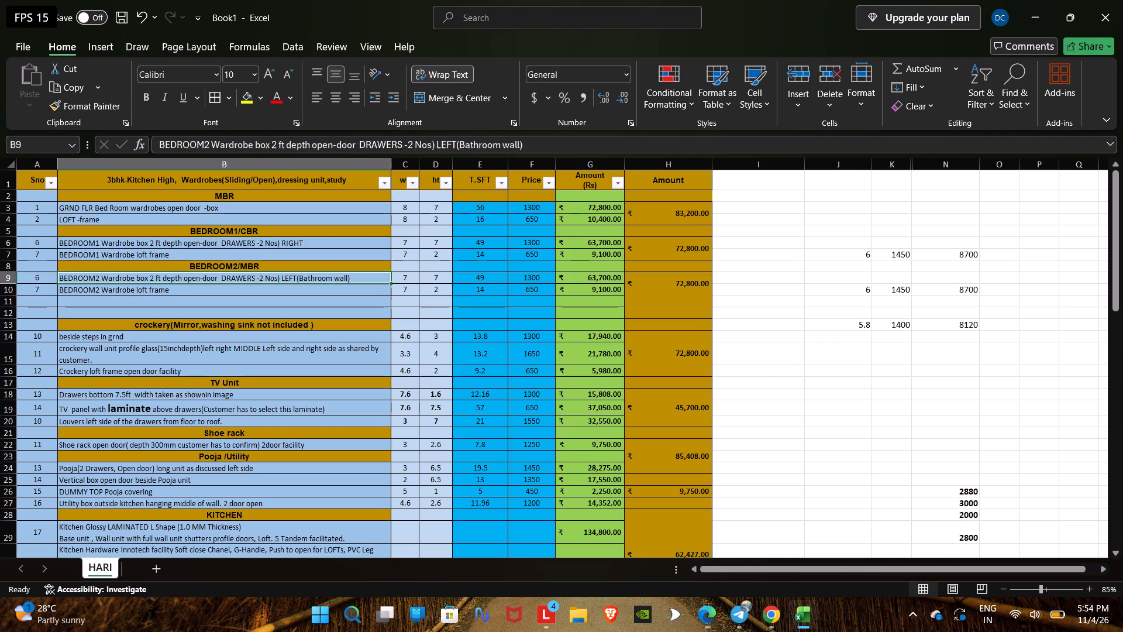
left_click(615, 295, "shift")
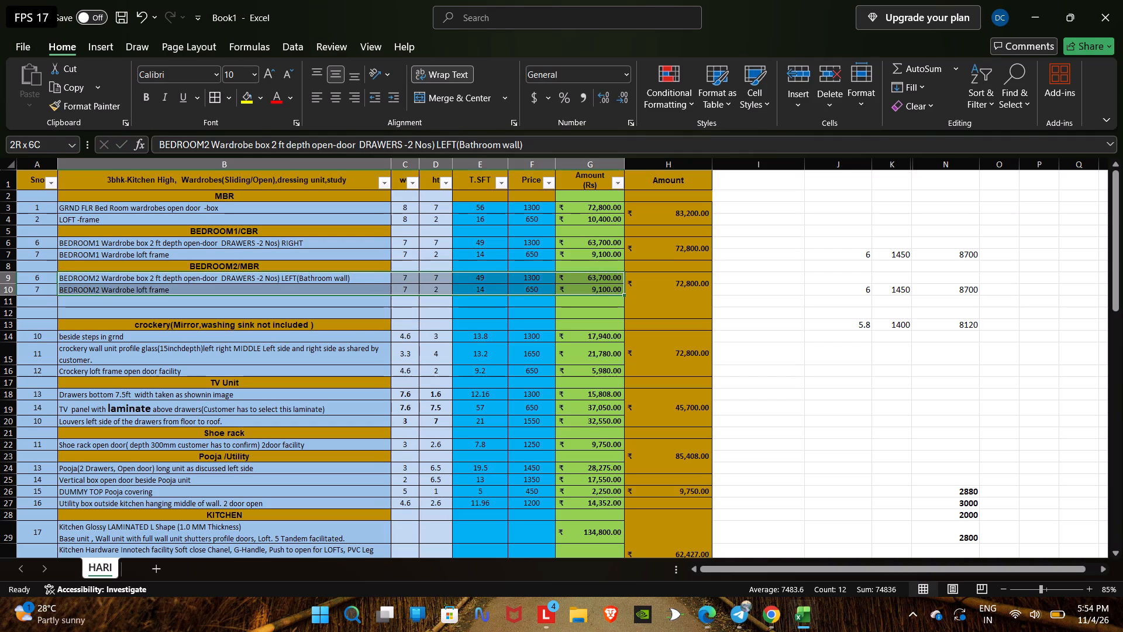
key("ctrl+c")
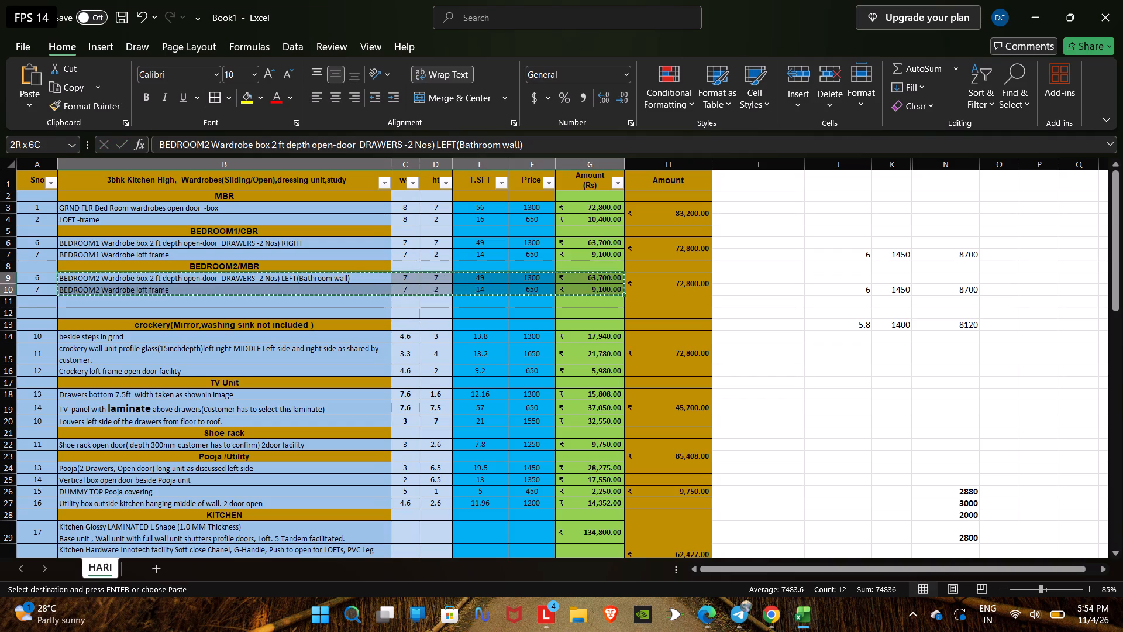
left_click(253, 303)
key("ctrl+v")
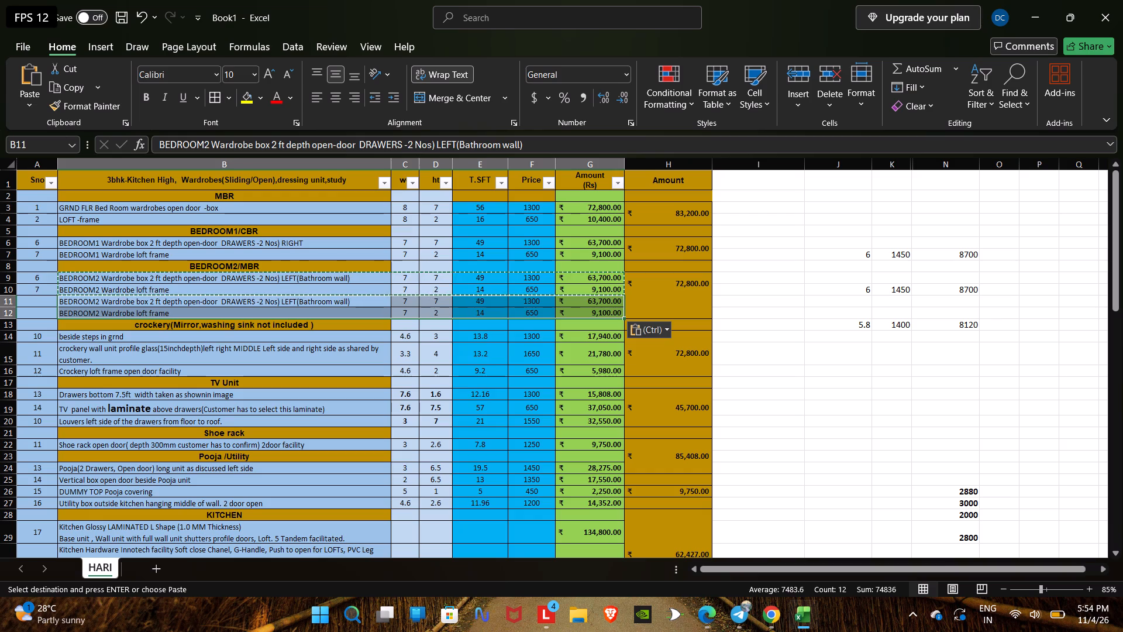
Insert "opposite" before "Bathroom wall" in the second BEDROOM2 wardrobe box description in B11.
left_click(274, 303)
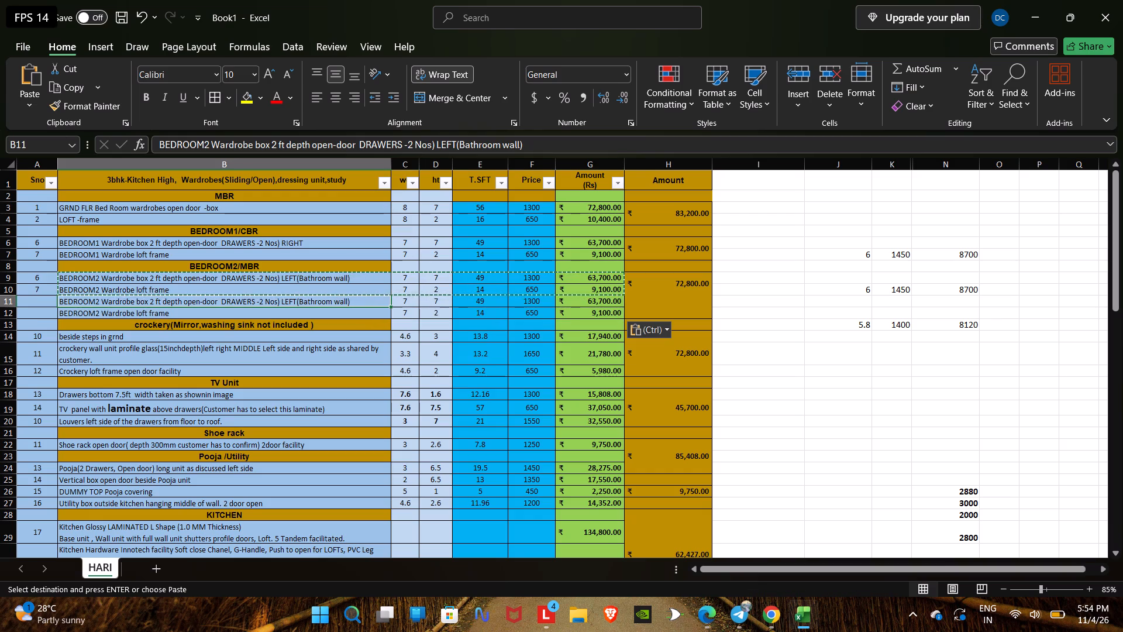
left_click(460, 147)
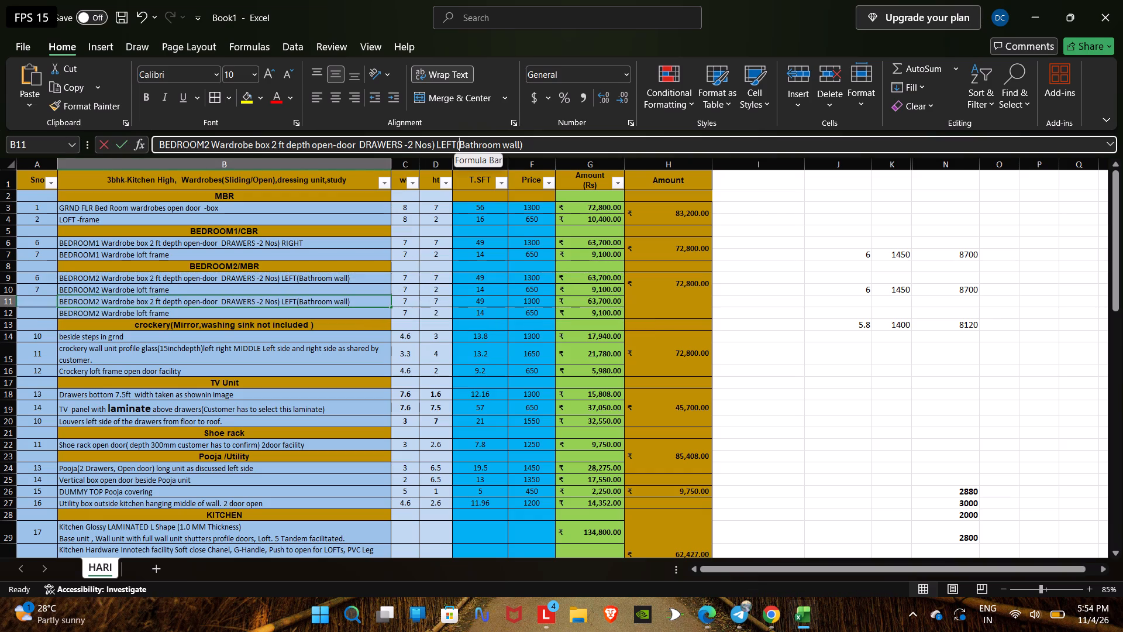
type("opposite")
key("space")
key("Tab")
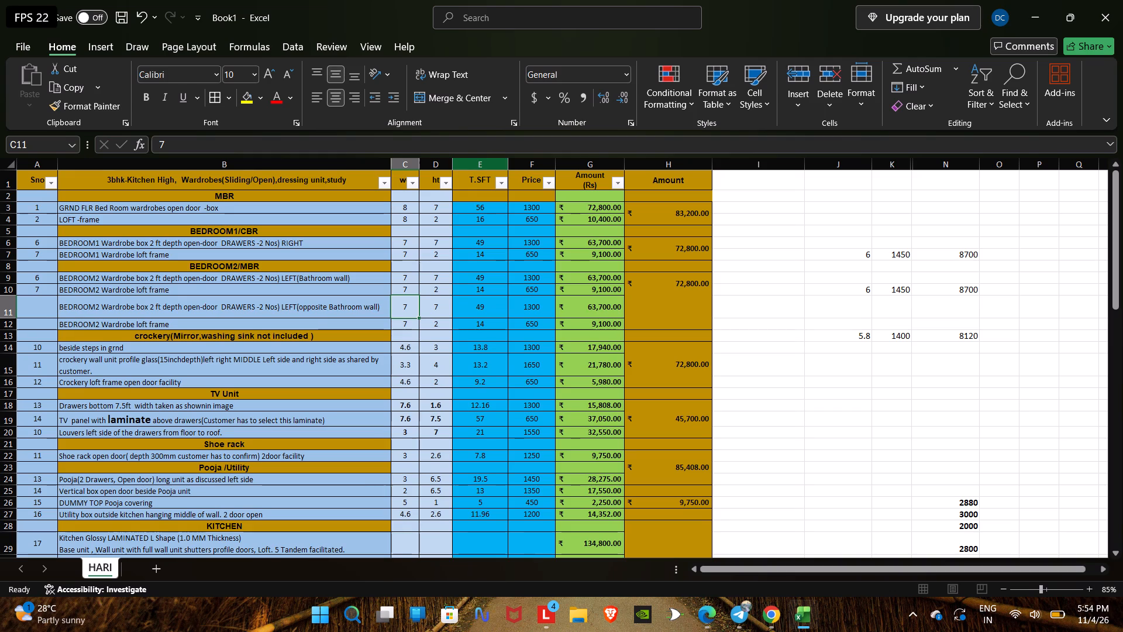
Set the widths of the second BEDROOM2 wardrobe box and loft frame in C11 and C12 to 6.
key("6")
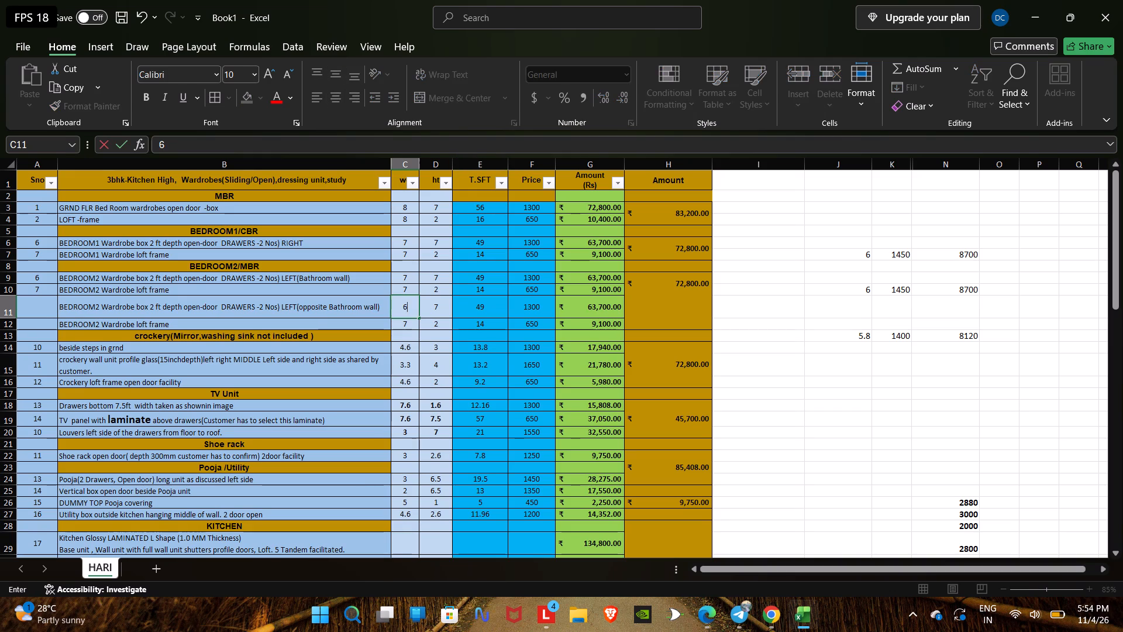
key("Tab")
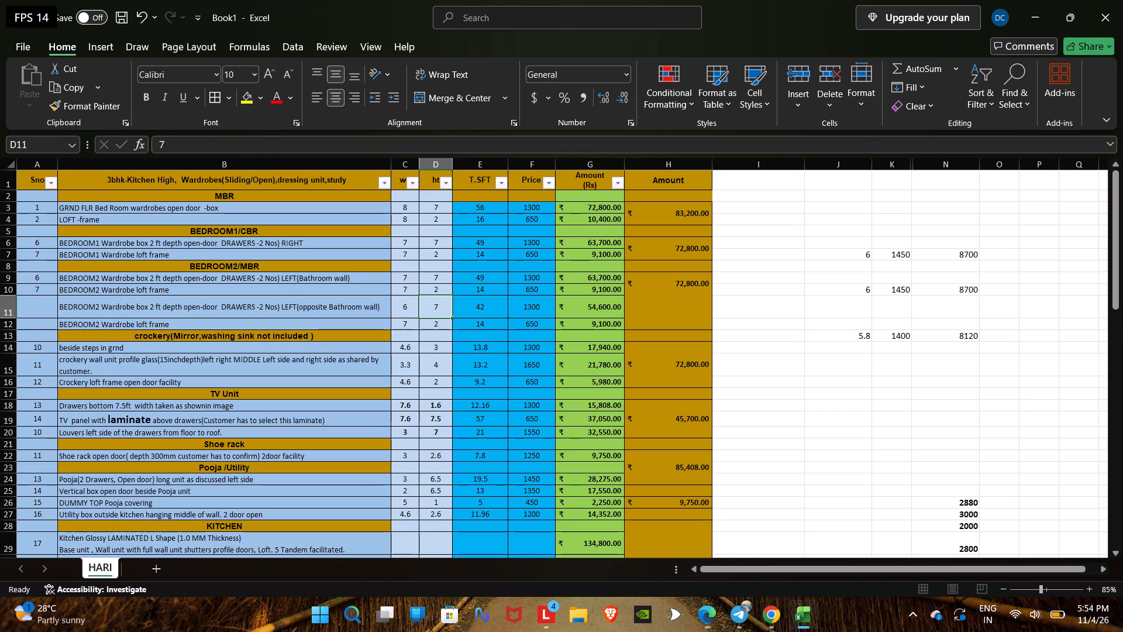
key("Down")
key("Left")
key("6")
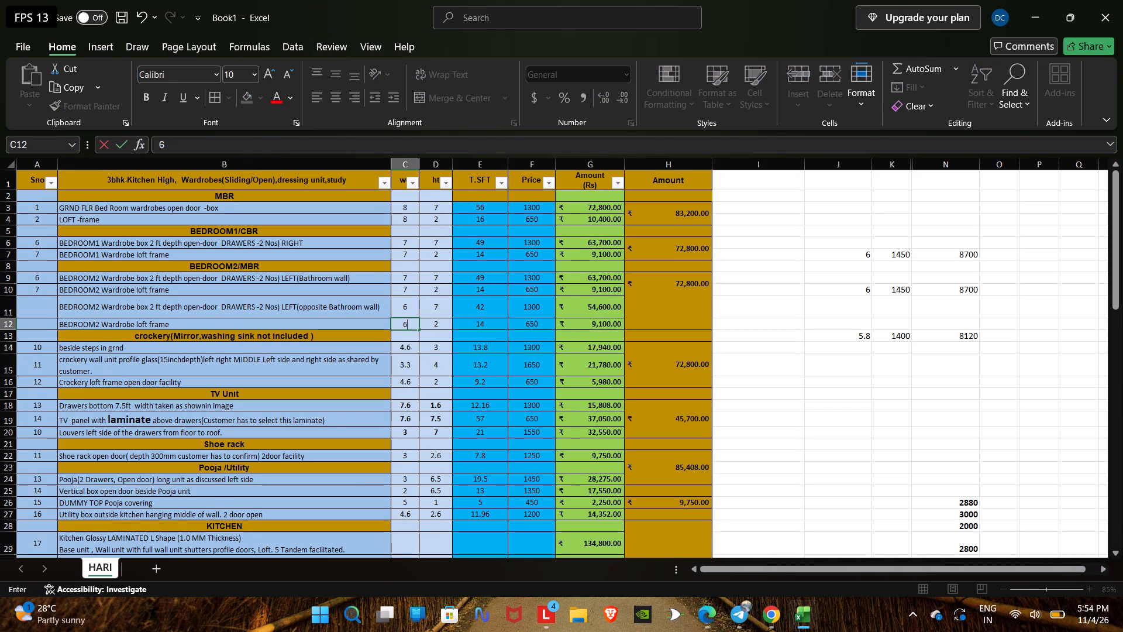
key("Tab")
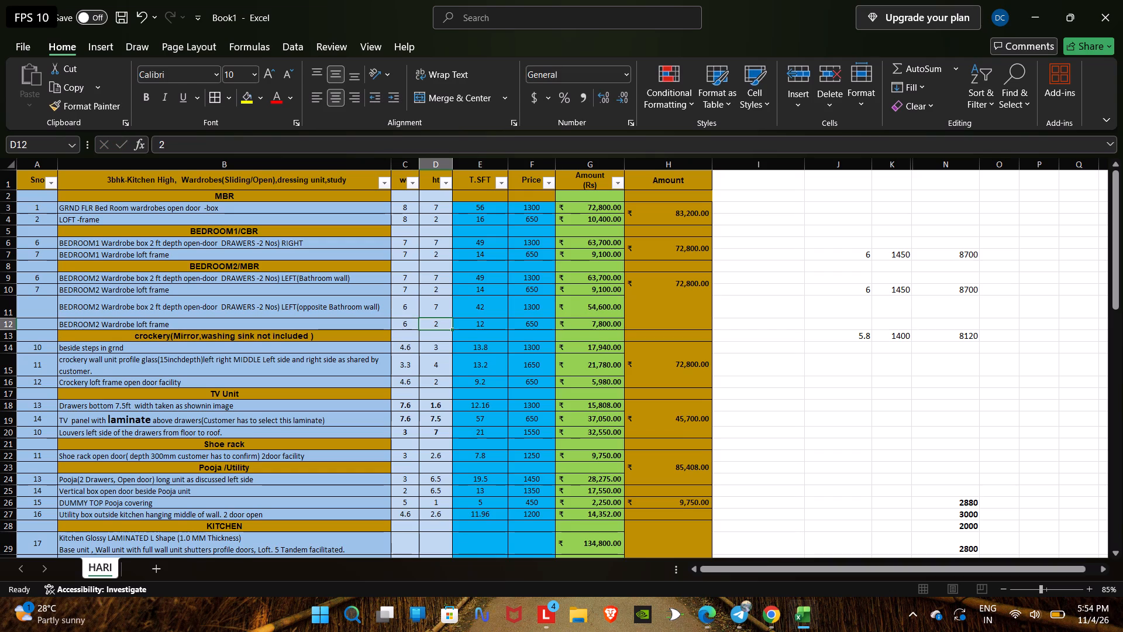
Set the MBR prices to 1350 for the wardrobe box in F3 and 700 for the loft frame in F4.
left_click(538, 209)
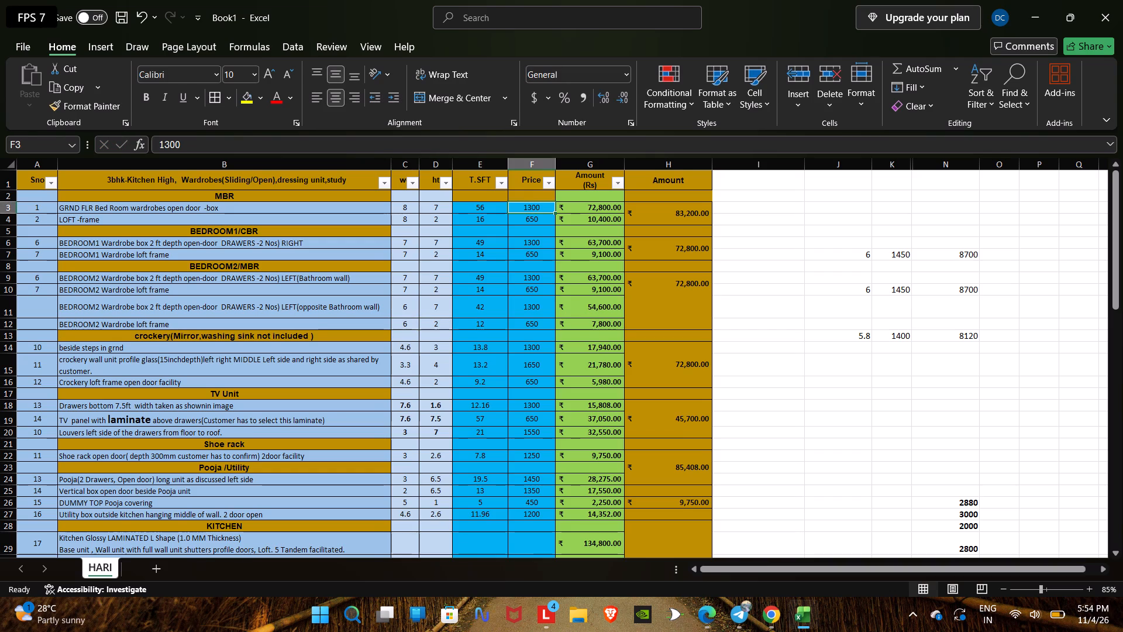
type("1350")
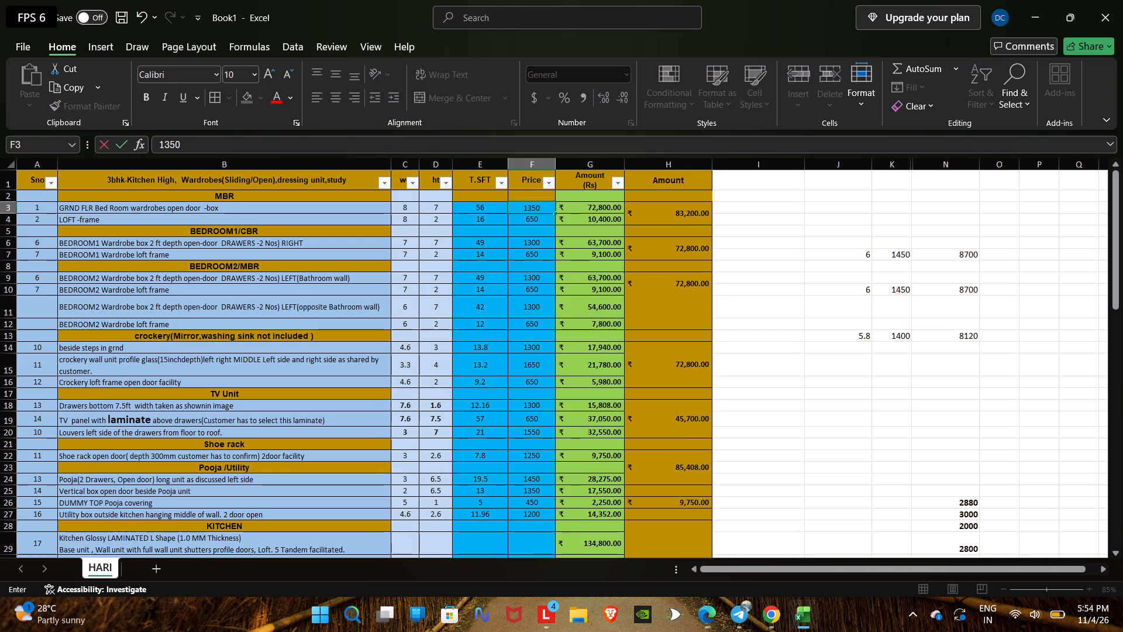
left_click(542, 220)
type("700")
key("Return")
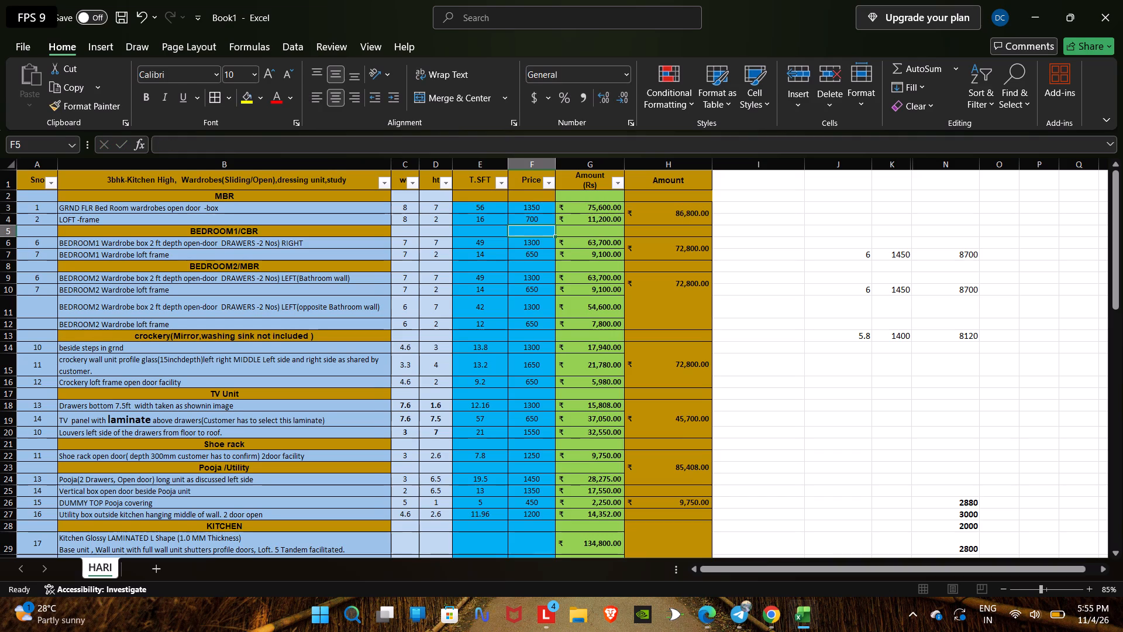
Set the BEDROOM1 prices to 1350 for the wardrobe box in F6 and 700 for the loft frame in F7.
left_click(536, 242)
type("1350")
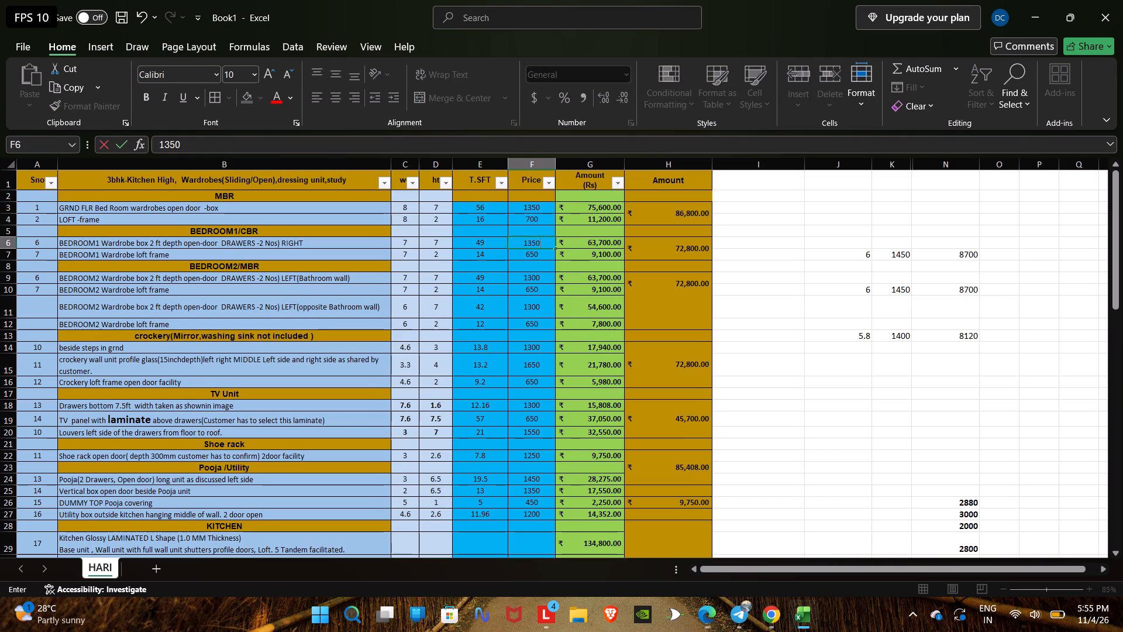
left_click(535, 253)
type("700")
Set the BEDROOM2 prices to 1350 for the wardrobe boxes in F9 and F11 and 700 for the loft frames in F10 and F12.
left_click(542, 276)
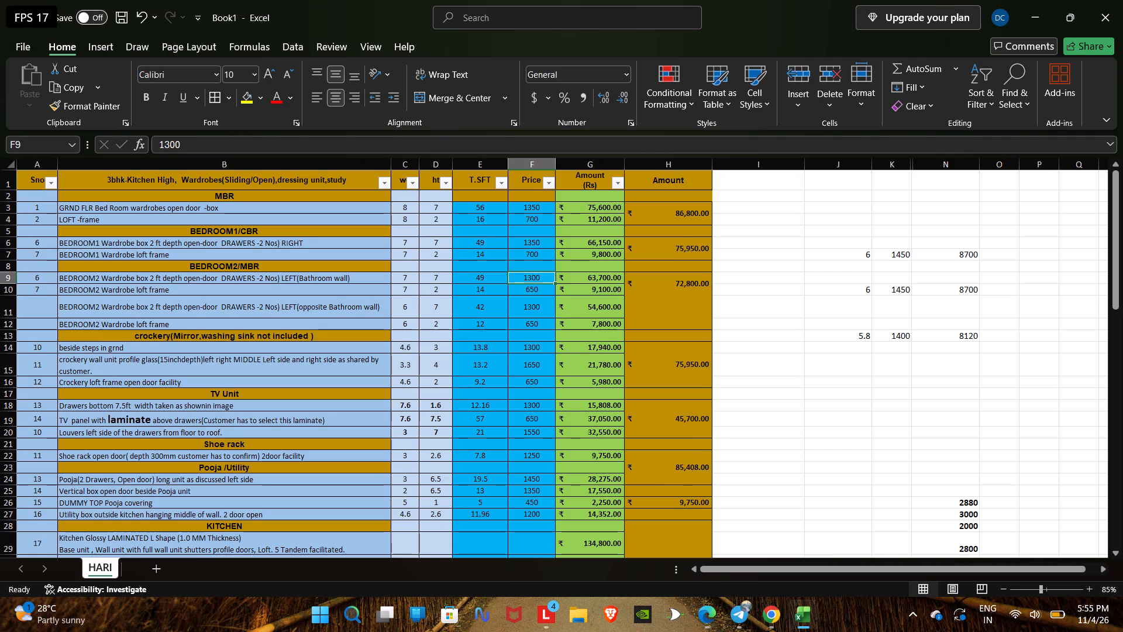
type("1350")
left_click(535, 290)
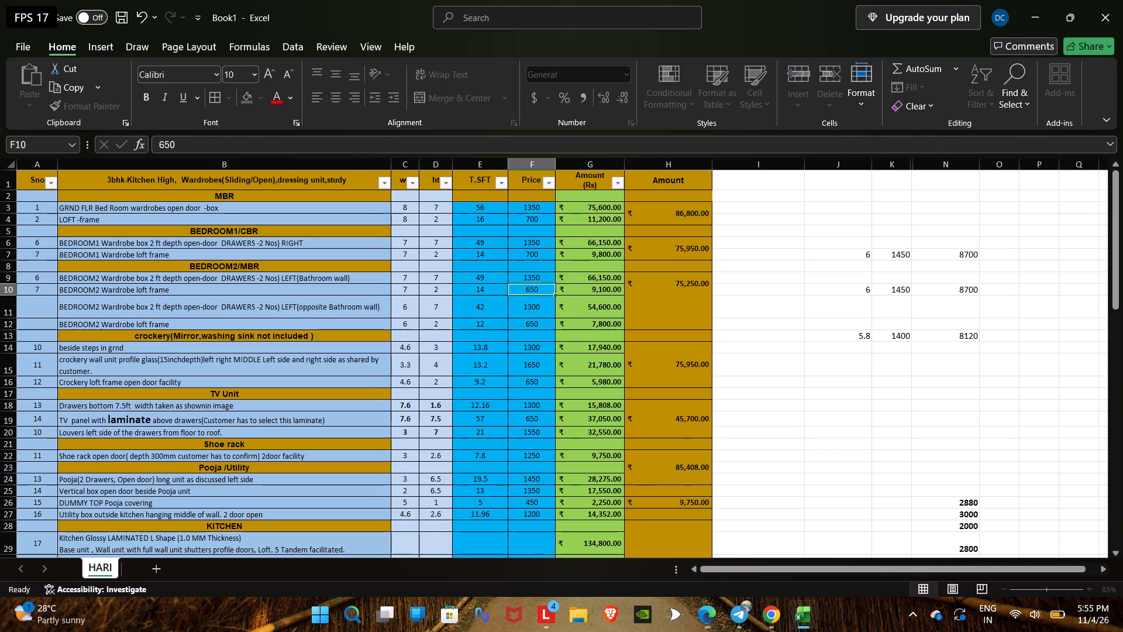
type("700")
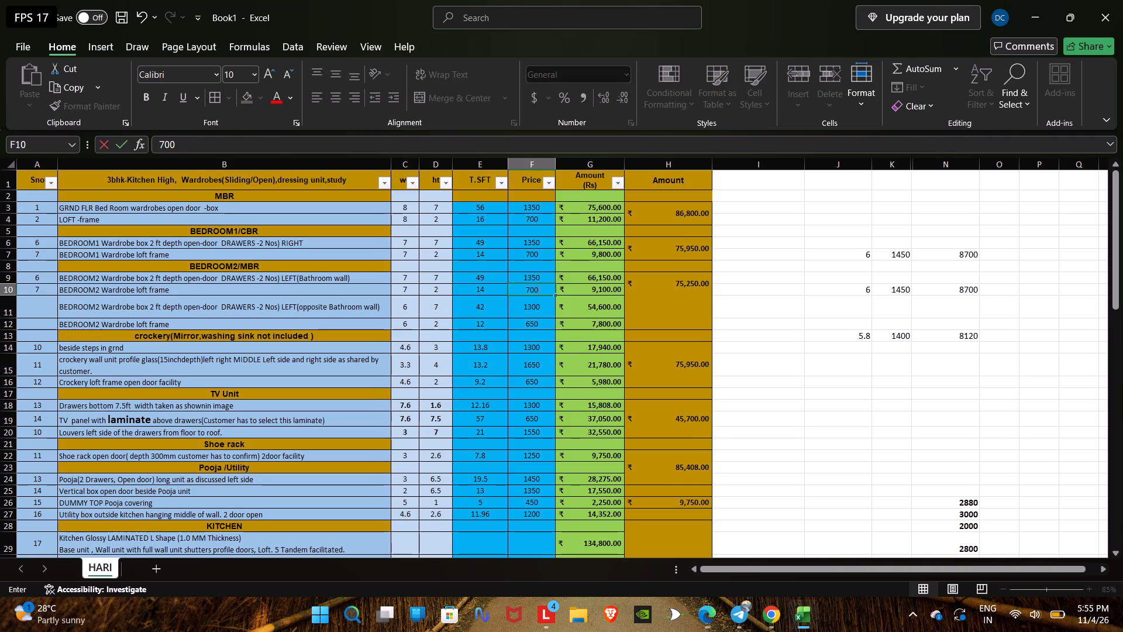
left_click(525, 305)
key("1")
type("35")
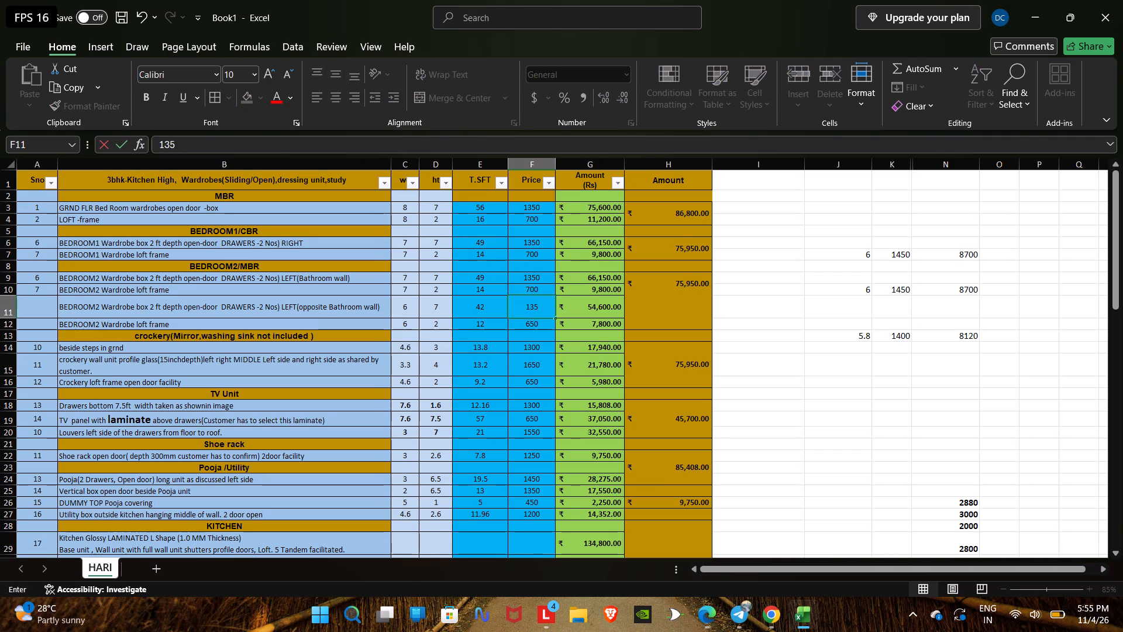
key("0")
left_click(538, 322)
type("700")
key("Return")
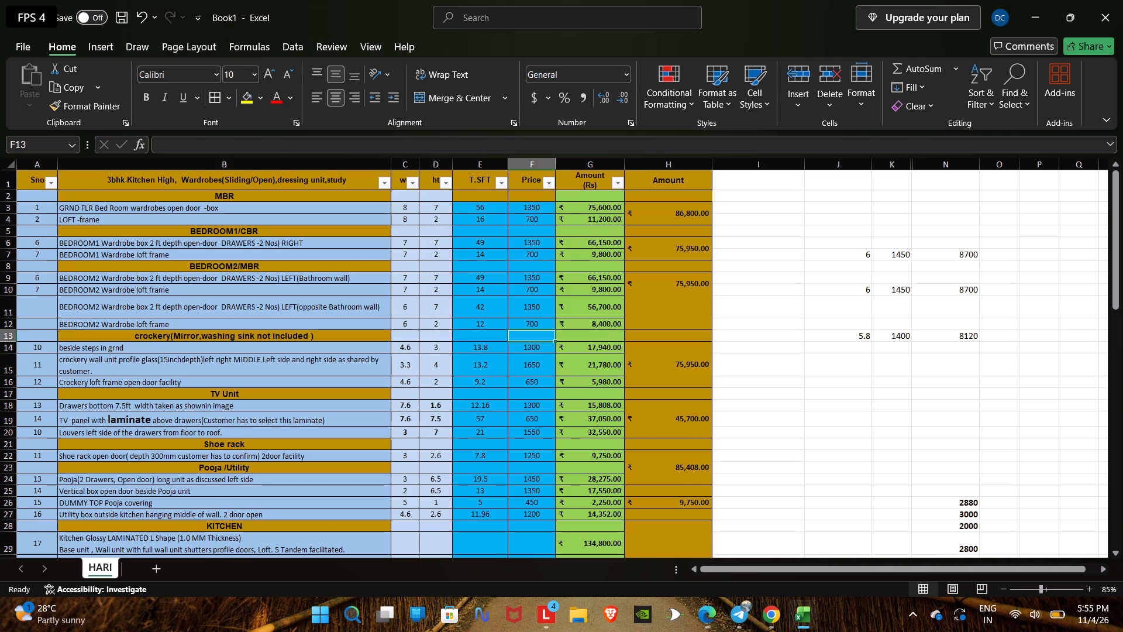
Reduce the height of row 11, which holds the second BEDROOM2 wardrobe box.
double_click(10, 316)
left_click_drag(10, 316, 7, 310)
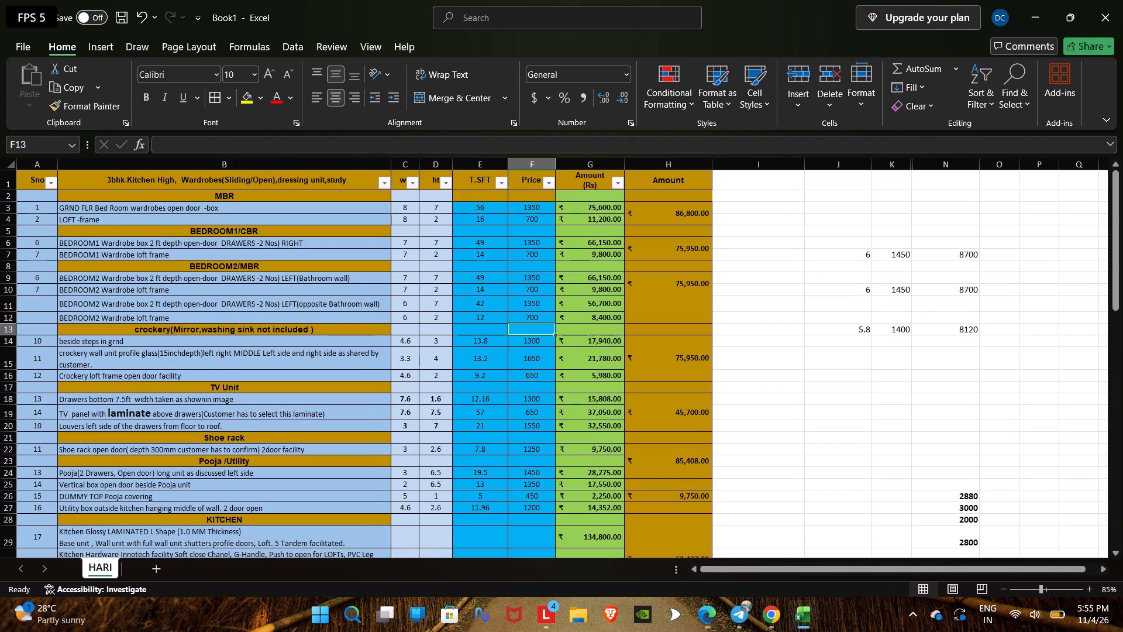
Insert a row above the crockery heading and enter "Dressing unuit" as the item description in B13.
left_click(11, 329)
right_click(11, 329)
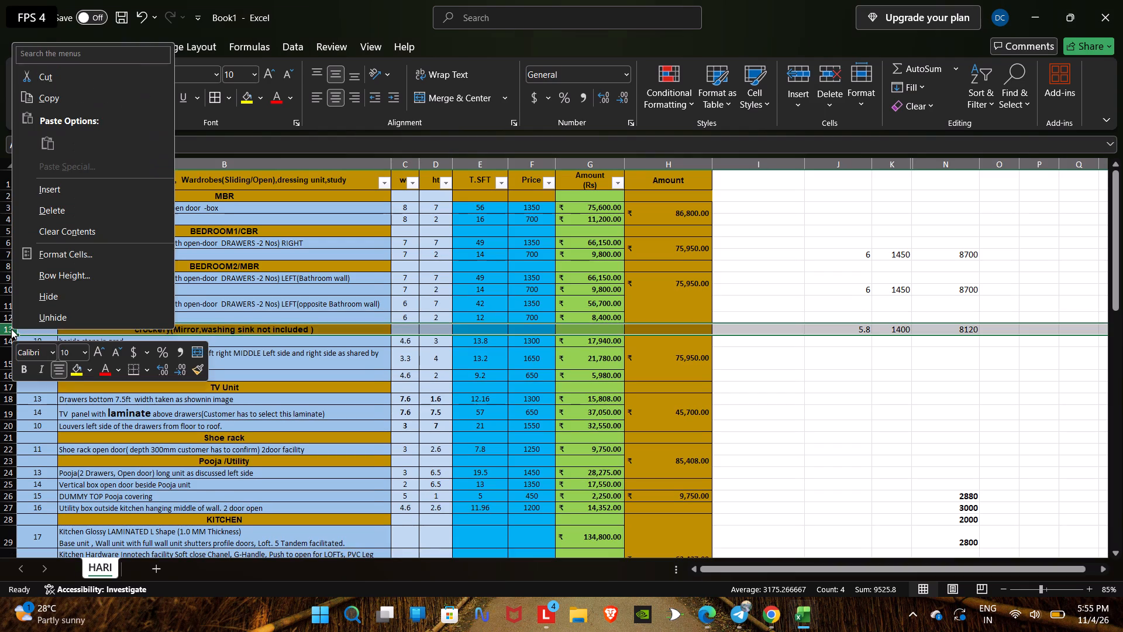
left_click(63, 191)
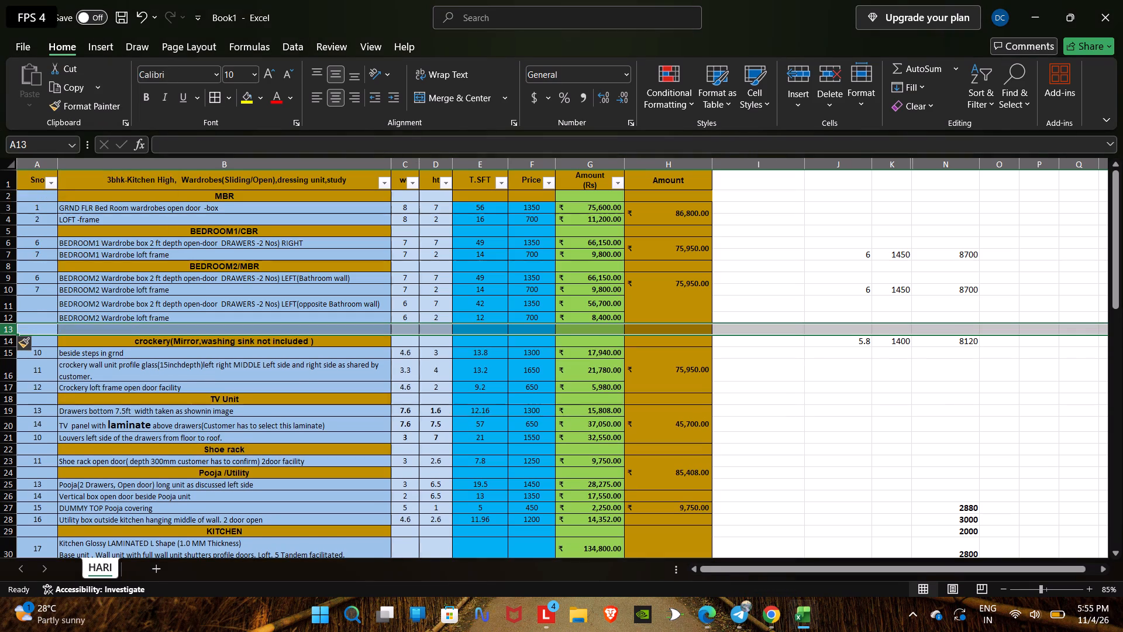
left_click(174, 325)
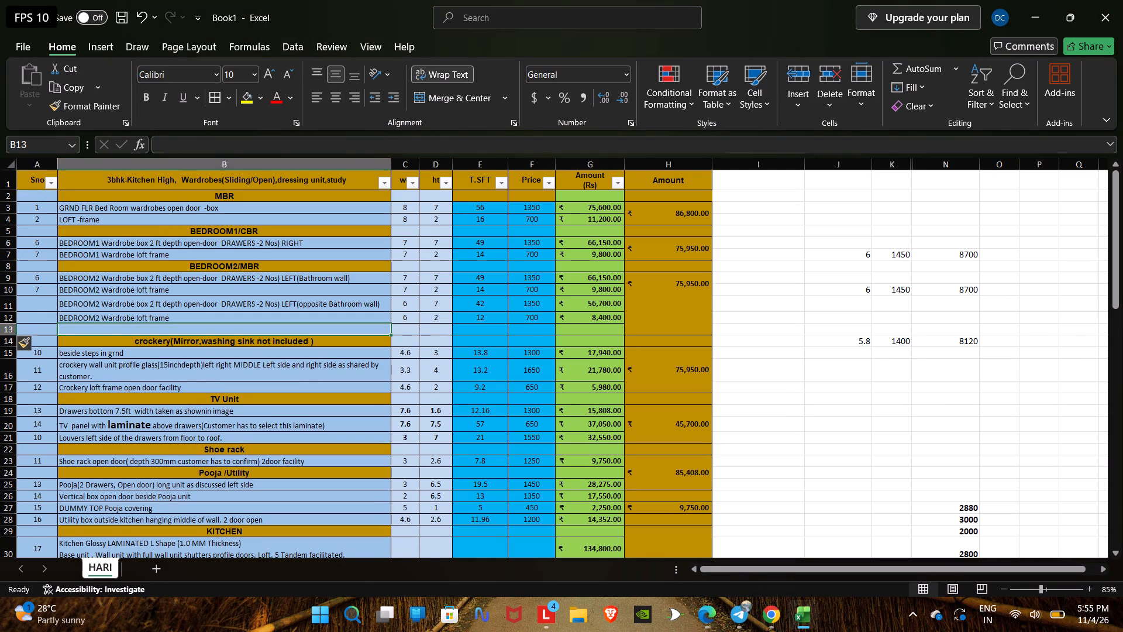
type("DRessing unuit")
key("space")
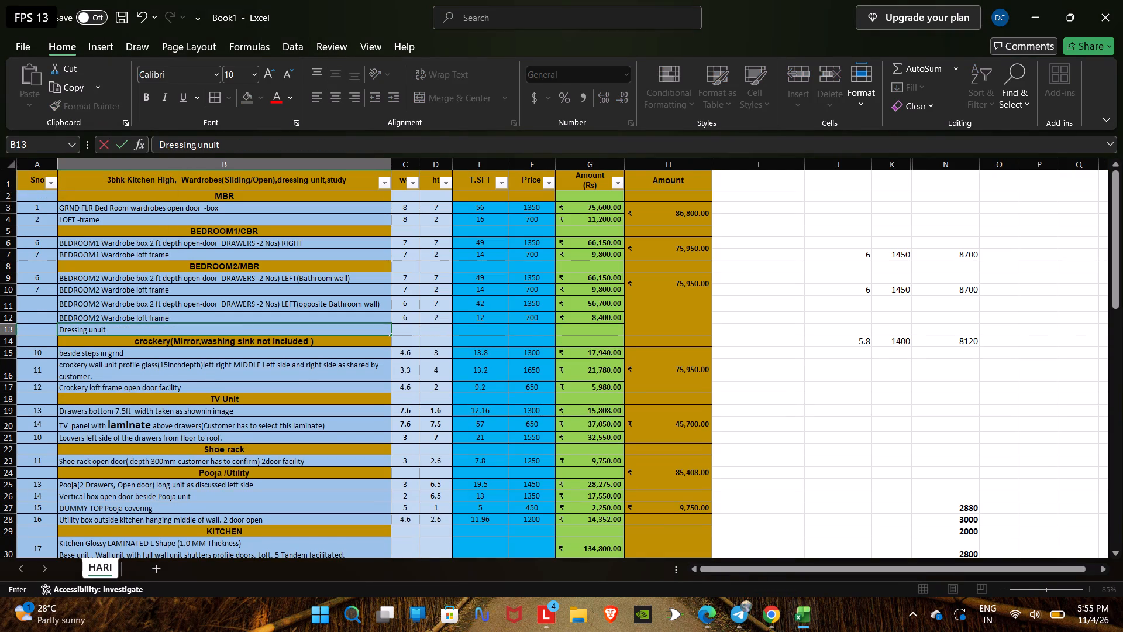
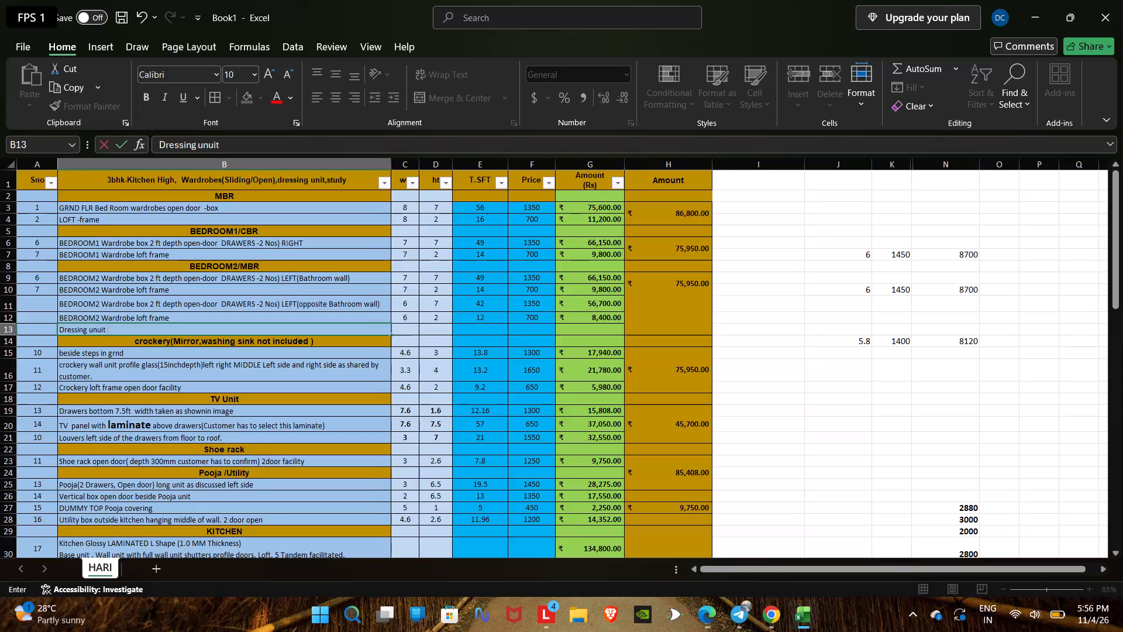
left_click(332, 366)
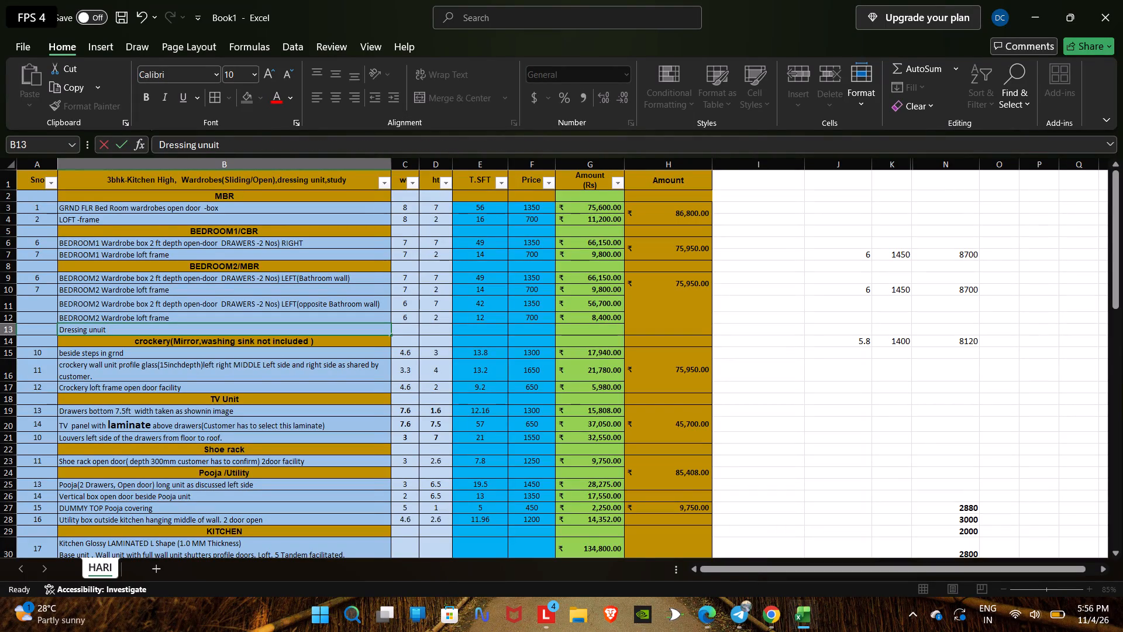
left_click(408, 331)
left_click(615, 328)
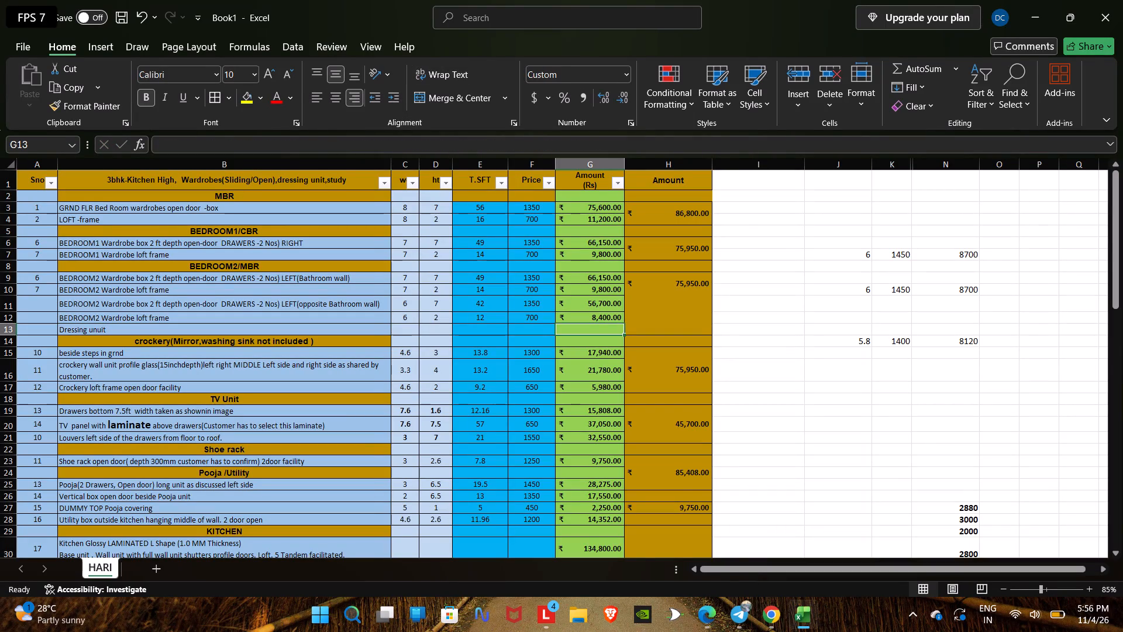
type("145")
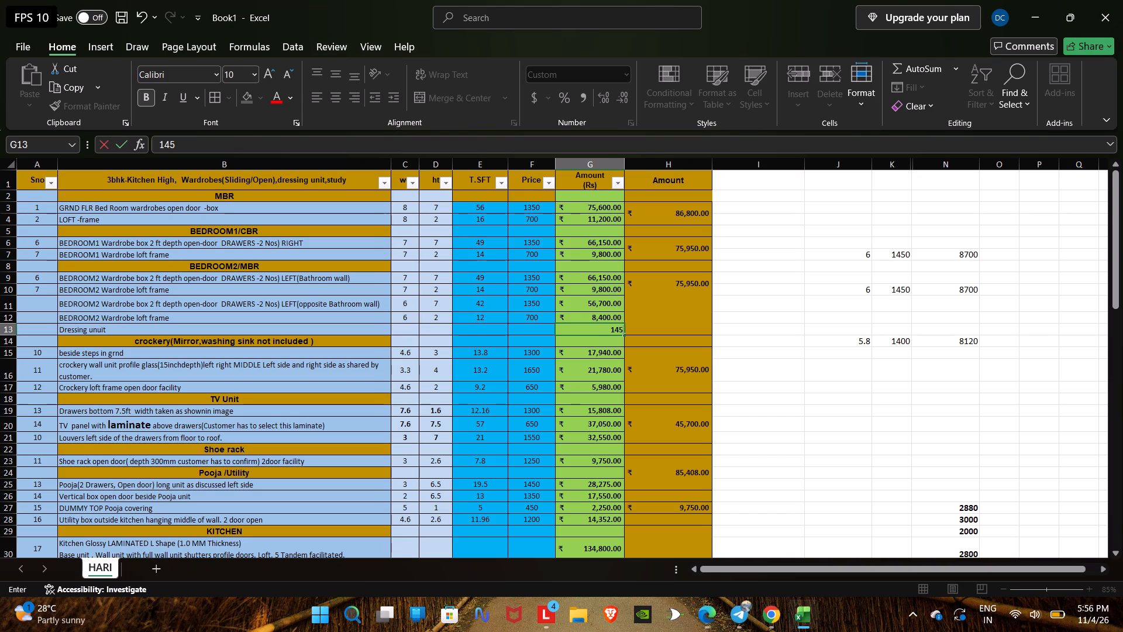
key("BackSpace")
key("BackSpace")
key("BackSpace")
Correct the item description in B13 to "Dressing unit - Mirror with storage back".
left_click(247, 331)
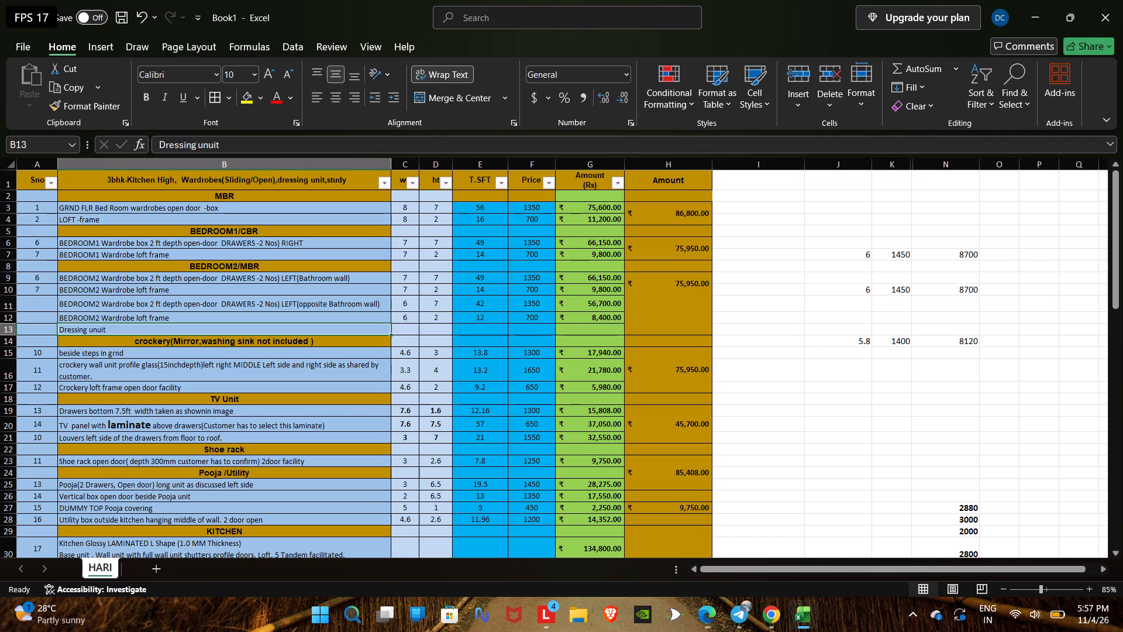
left_click(233, 145)
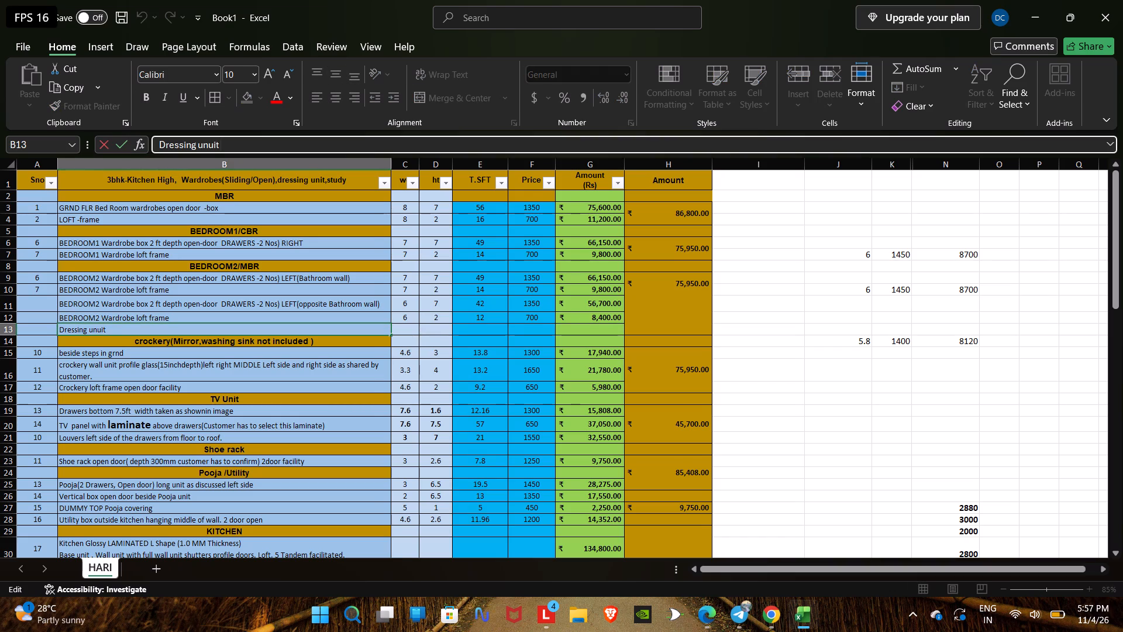
key("BackSpace")
key("BackSpace")
key("BackSpace")
key("BackSpace")
key("BackSpace")
type("nit")
key("space")
type("- Mirror")
key("space")
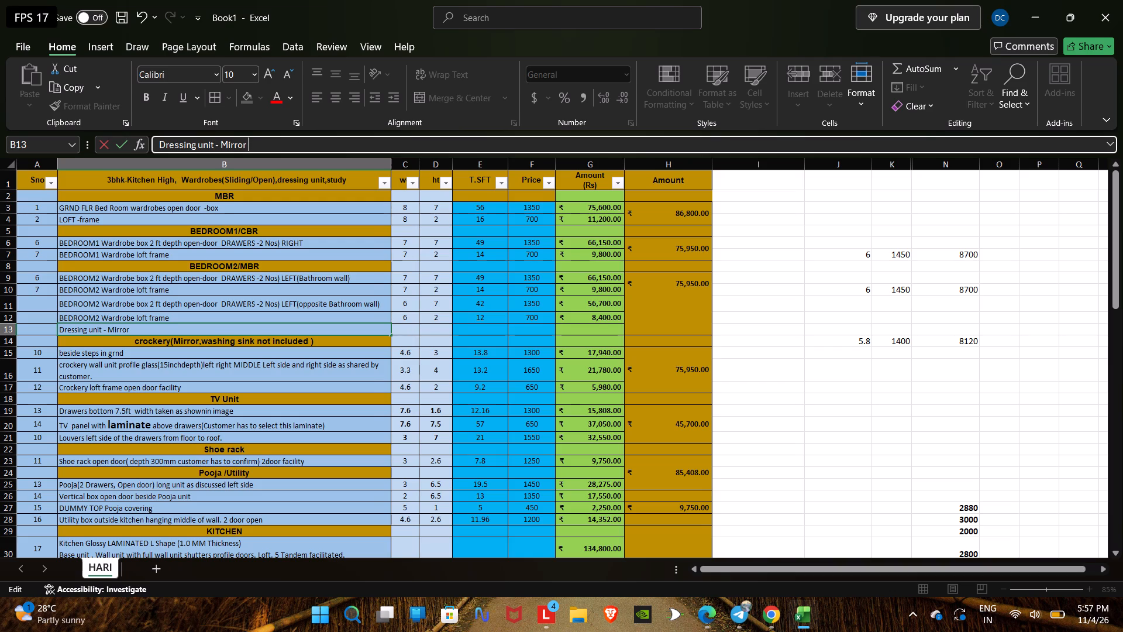
type("with storage back")
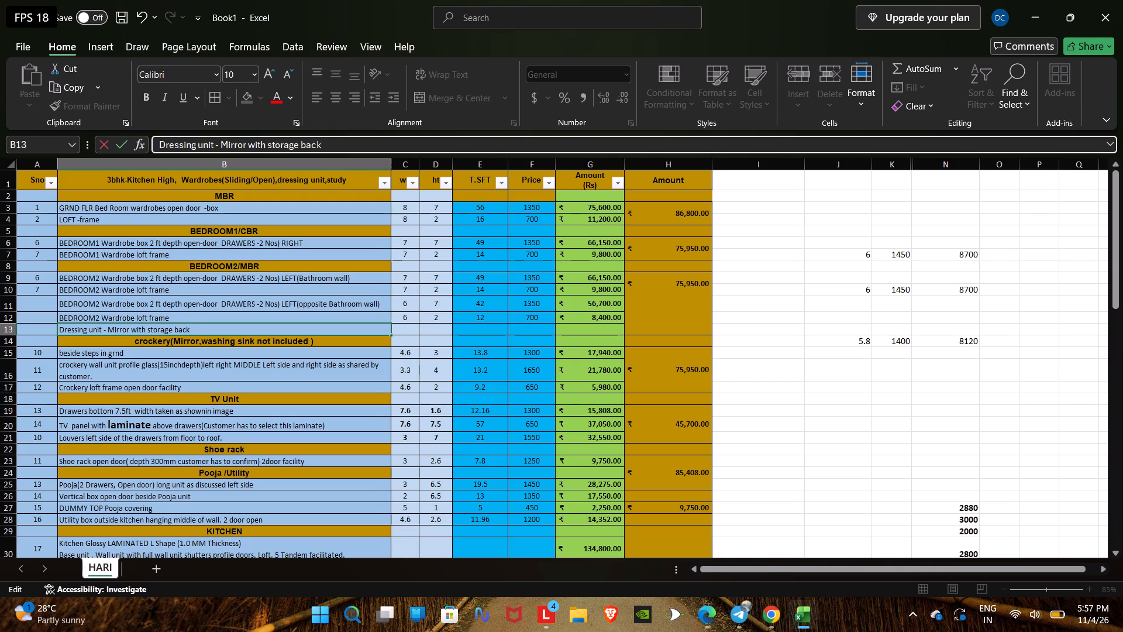
key("Tab")
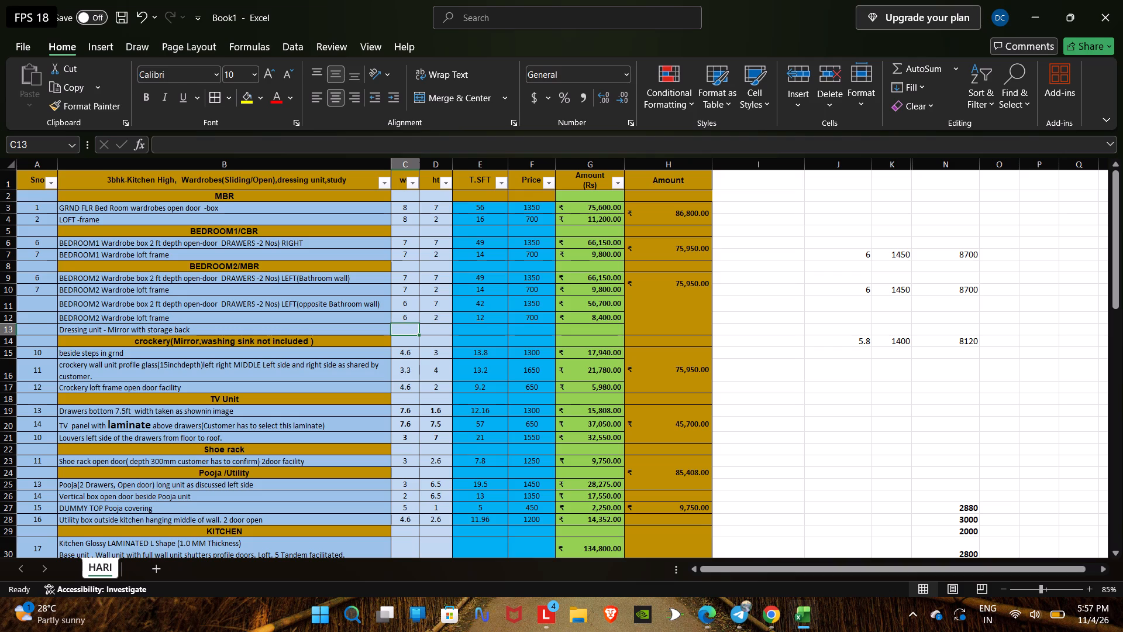
Enter the dressing unit's width 6, height 2 and price 1150 in row 13.
key("6")
key("Tab")
key("2")
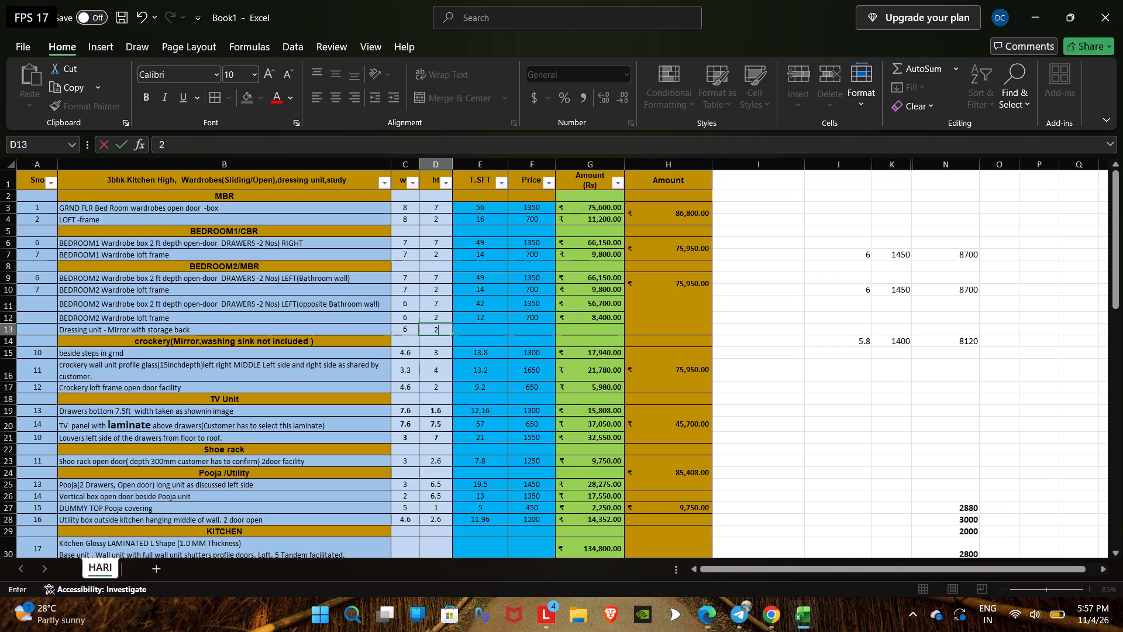
key("Tab")
key("Tab")
type("120")
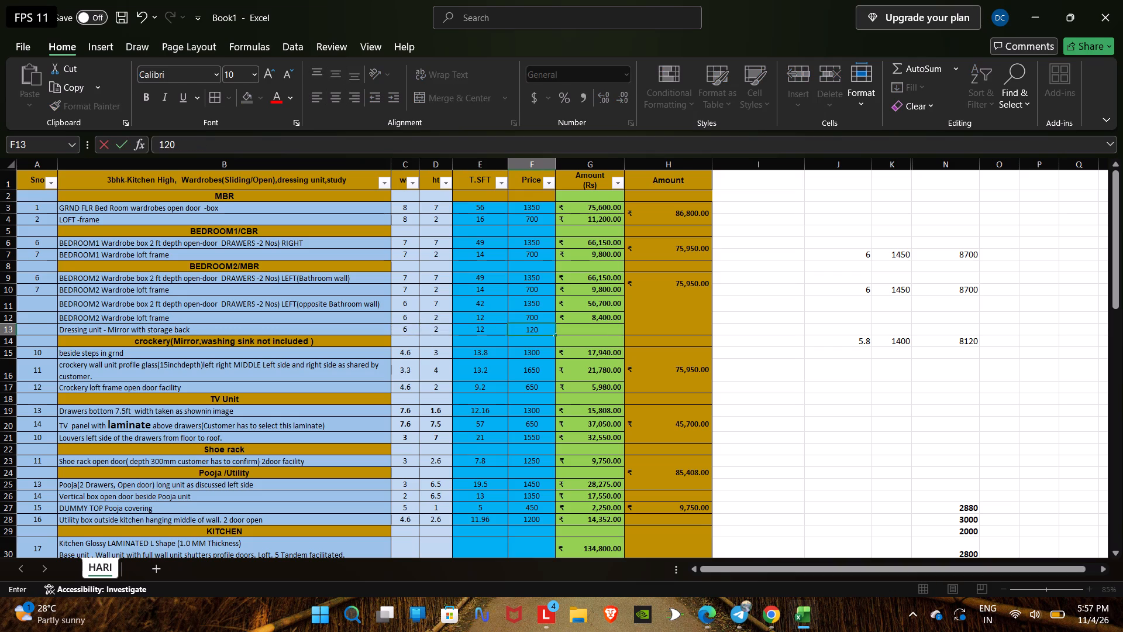
key("BackSpace")
key("BackSpace")
type("1150")
key("BackSpace")
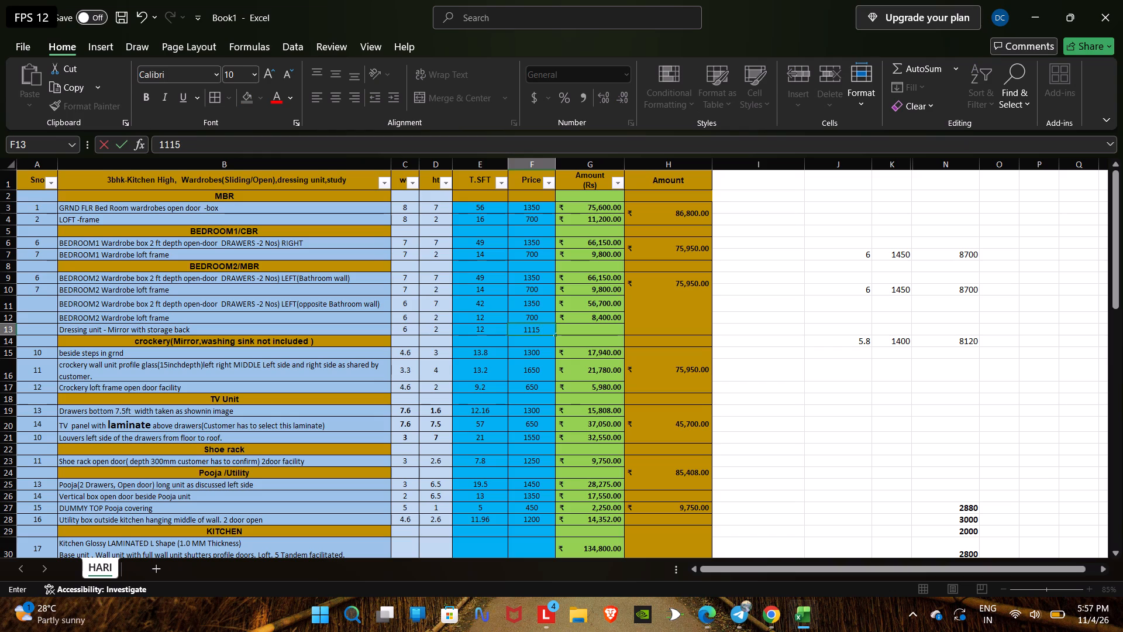
key("BackSpace")
key("BackSpace")
type("50")
key("Tab")
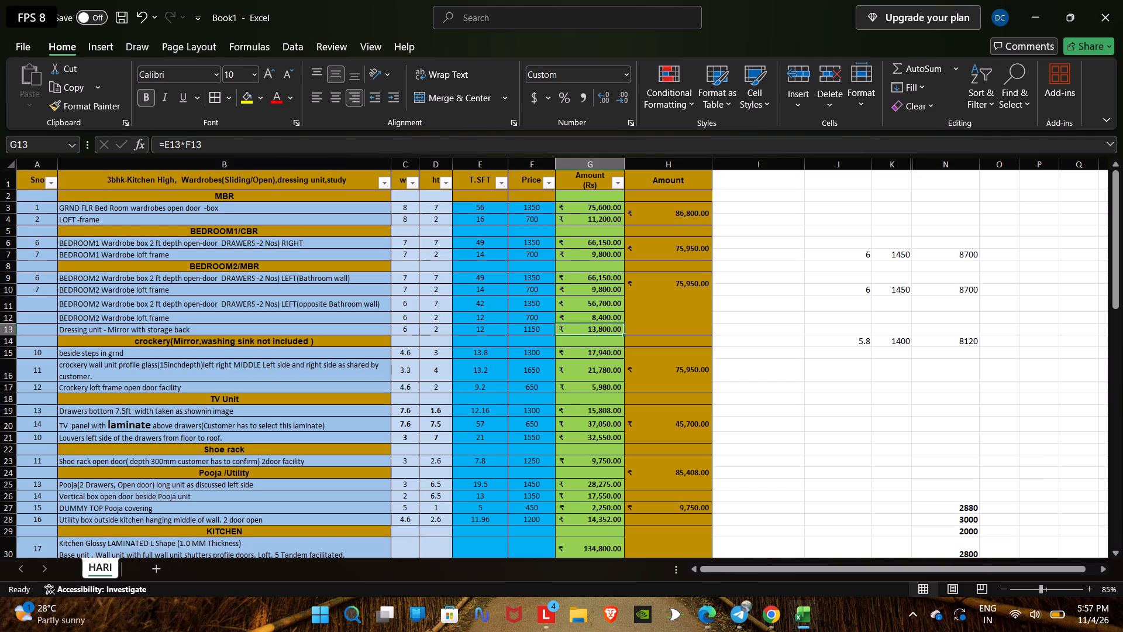
Overwrite the dressing unit's amount in G13 with 14500.
type("145")
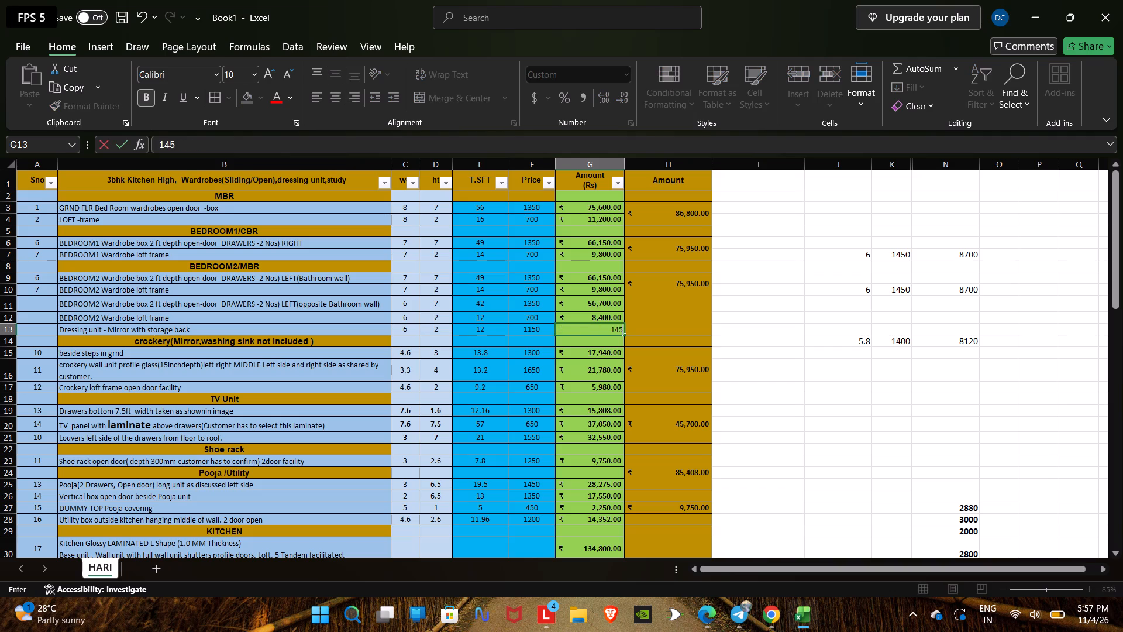
key("0")
key("0")
key("Return")
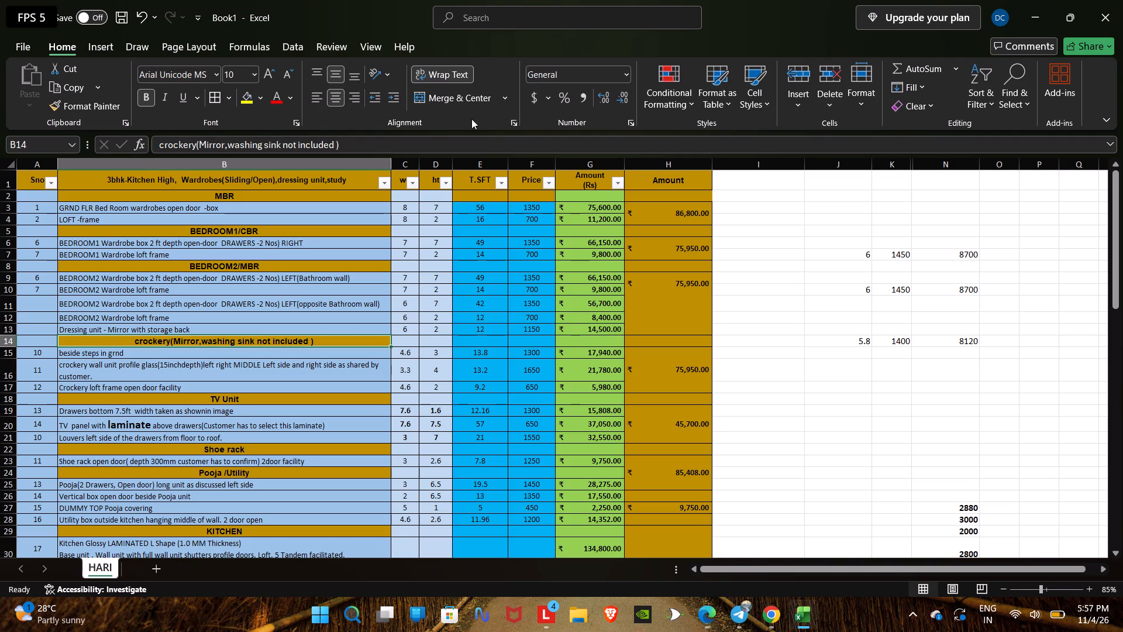
Merge and center H9 to H13 as one subtotal cell for the BEDROOM2 section.
left_click(669, 305)
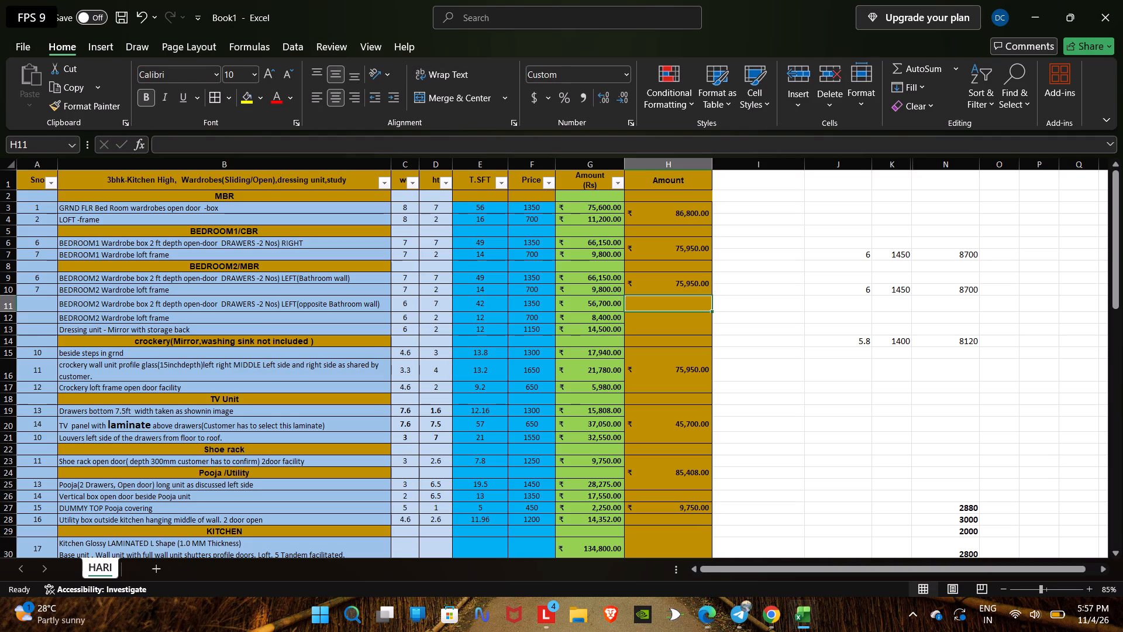
left_click(664, 281)
left_click(665, 330, "shift")
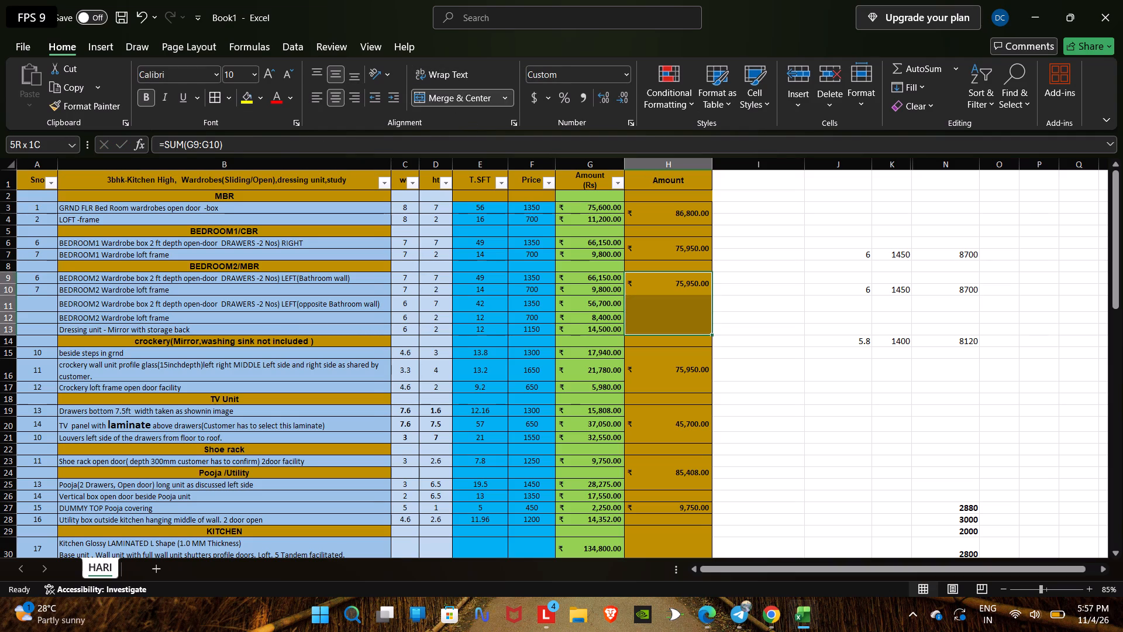
left_click(461, 101)
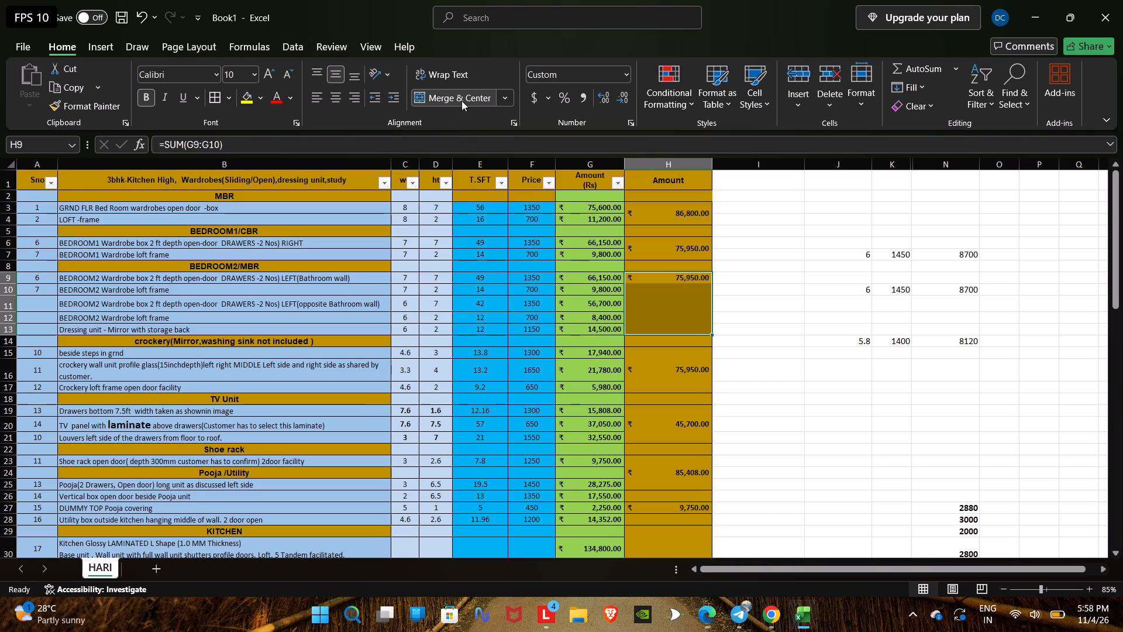
left_click(461, 101)
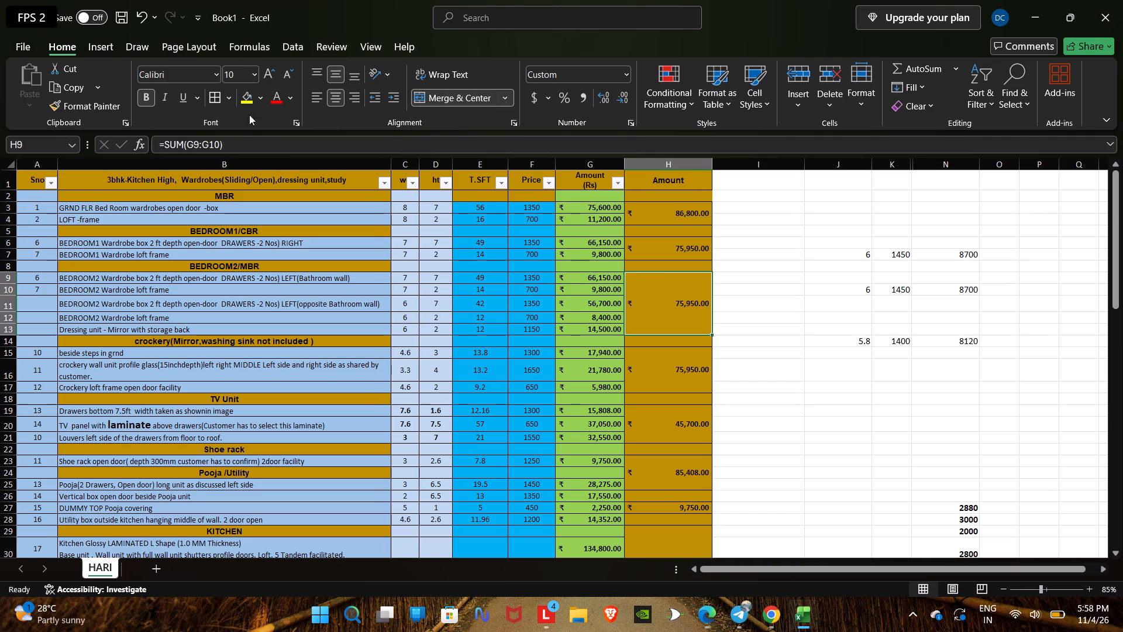
Extend the BEDROOM2 subtotal formula in H9 to =SUM(G9:G13).
left_click_drag(213, 141, 221, 141)
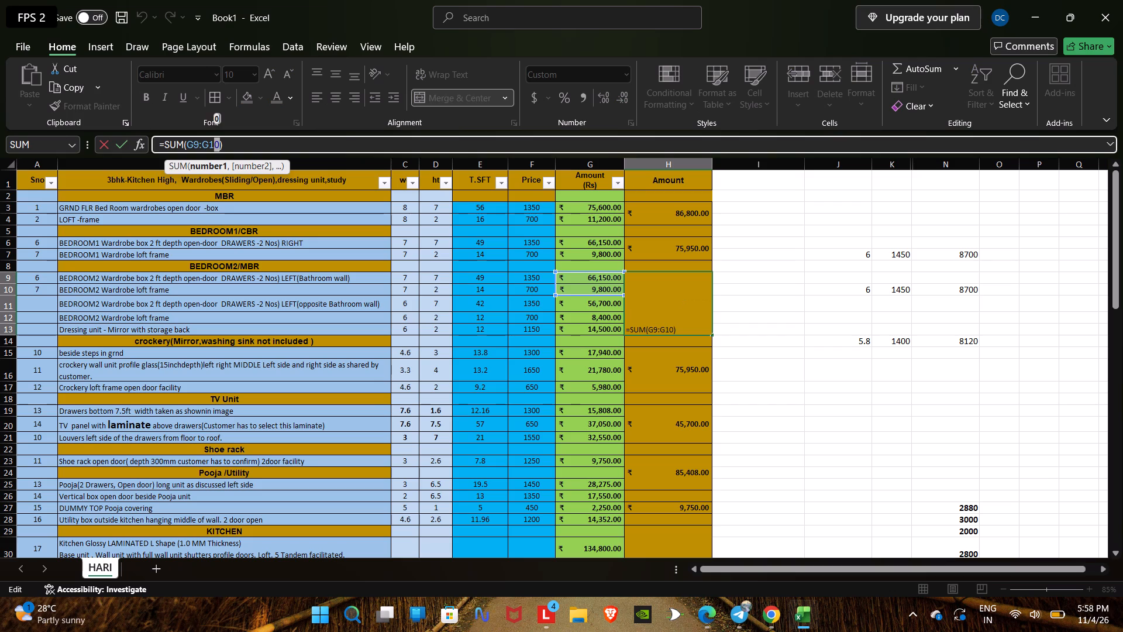
key("3")
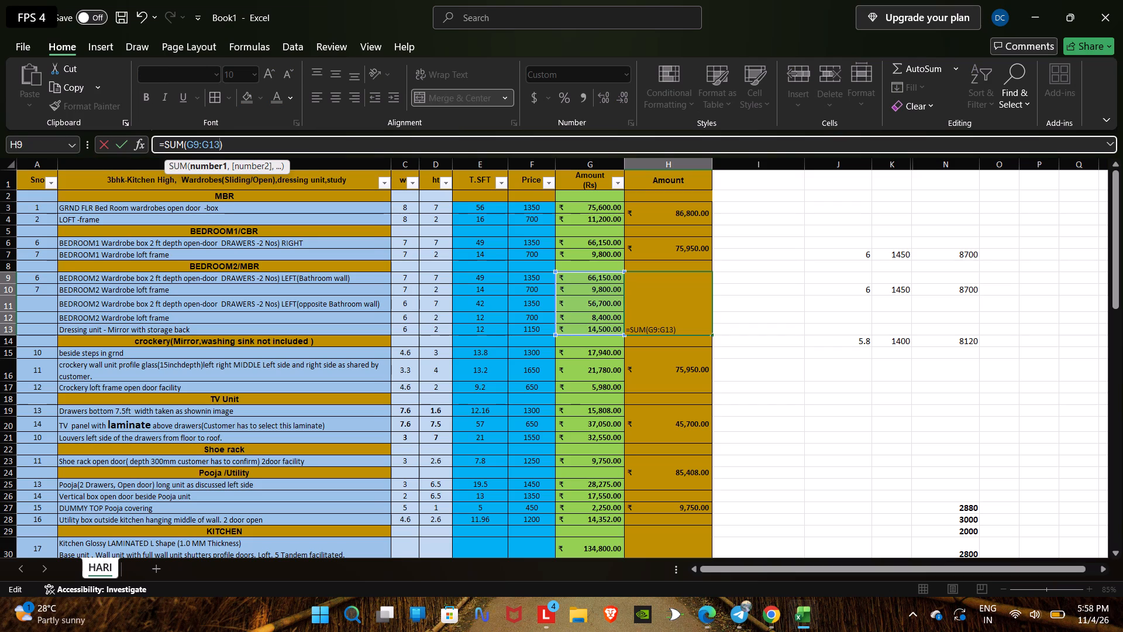
key("Return")
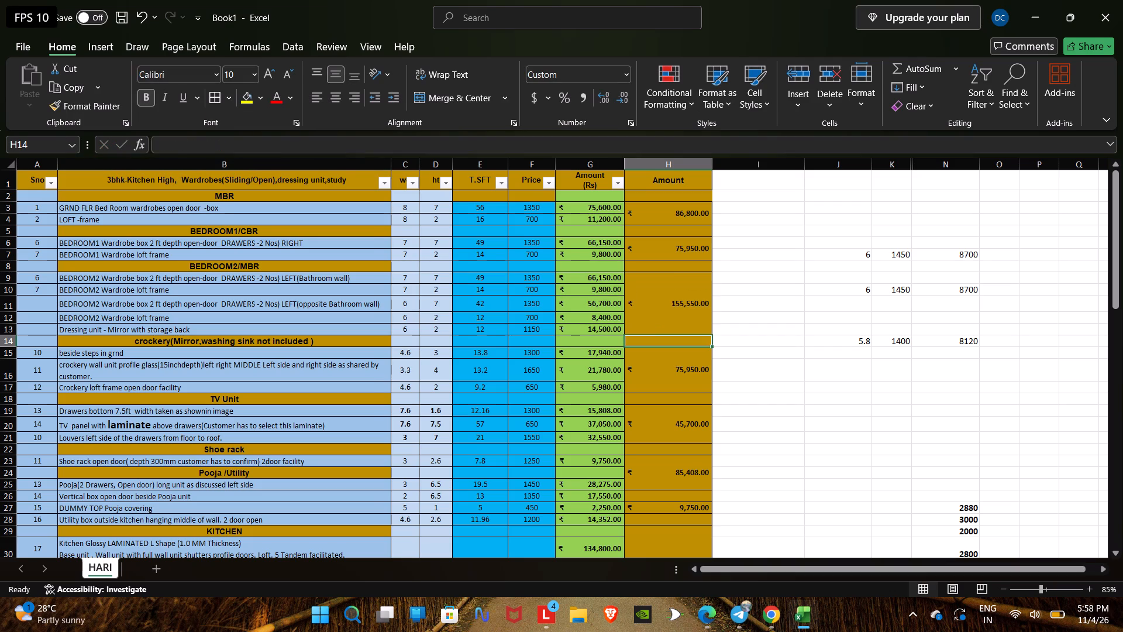
Renumber the BEDROOM1 items in A6 and A7 as 3 and 4.
left_click(218, 356)
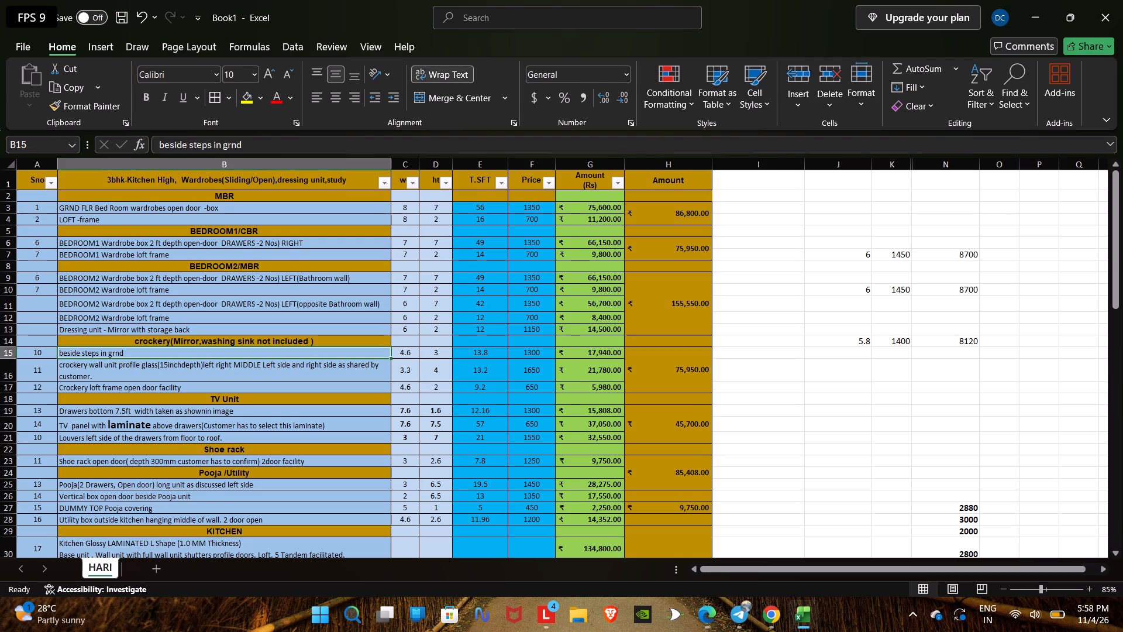
left_click(40, 246)
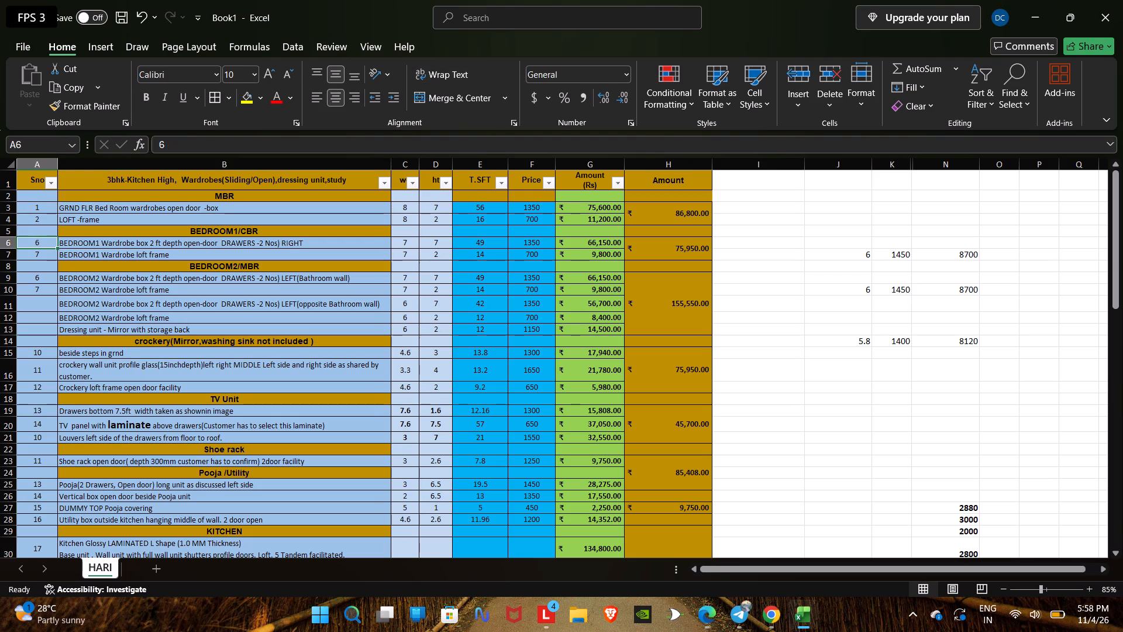
key("3")
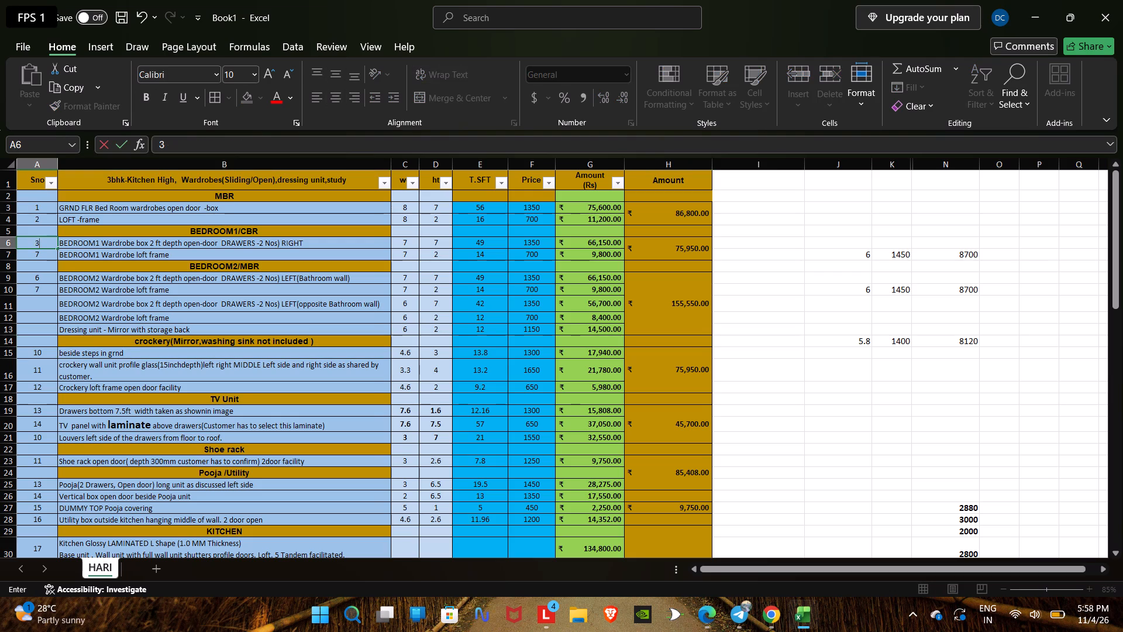
key("plus")
key("BackSpace")
key("Return")
key("4")
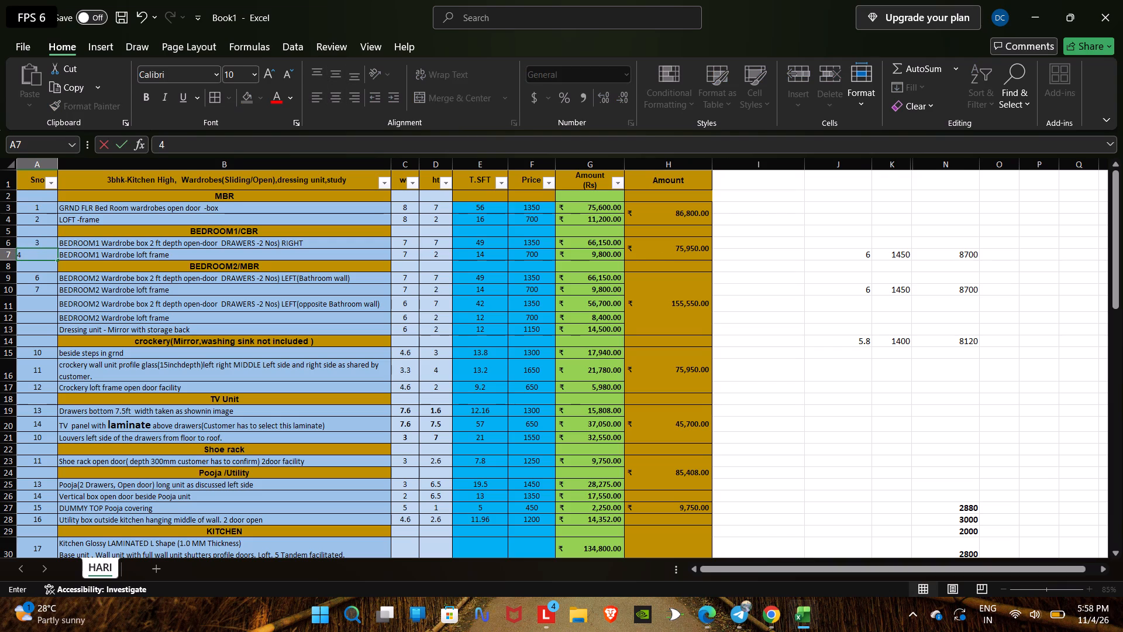
key("Return")
Number the BEDROOM2 items, including the dressing unit, from 5 to 9 in A9 to A13.
key("Return")
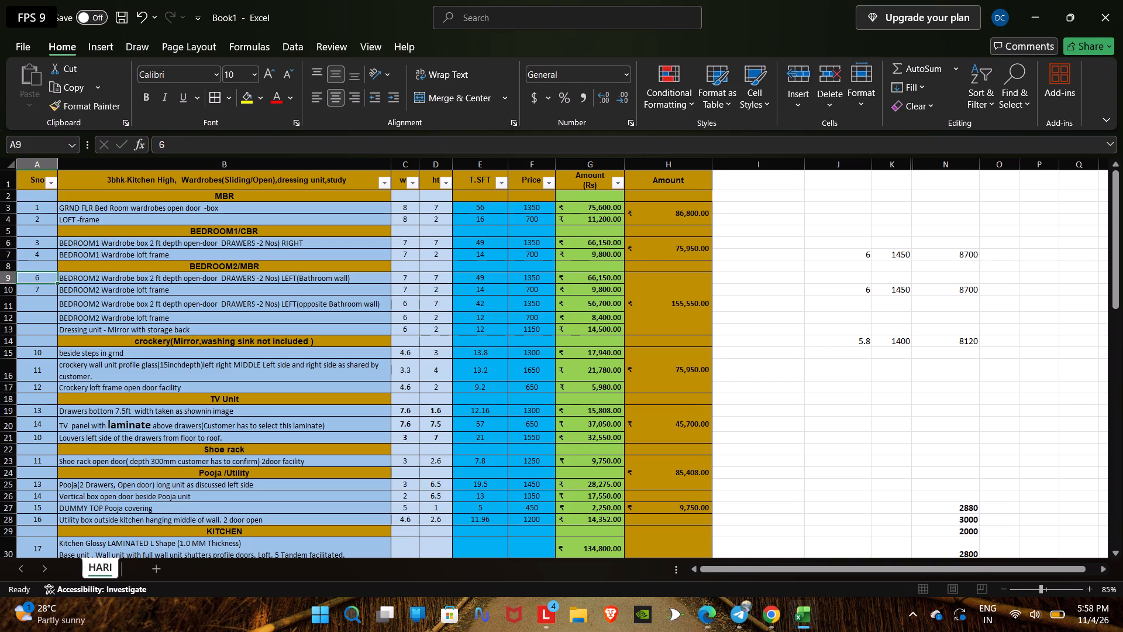
key("5")
key("Return")
key("6")
key("Return")
key("7")
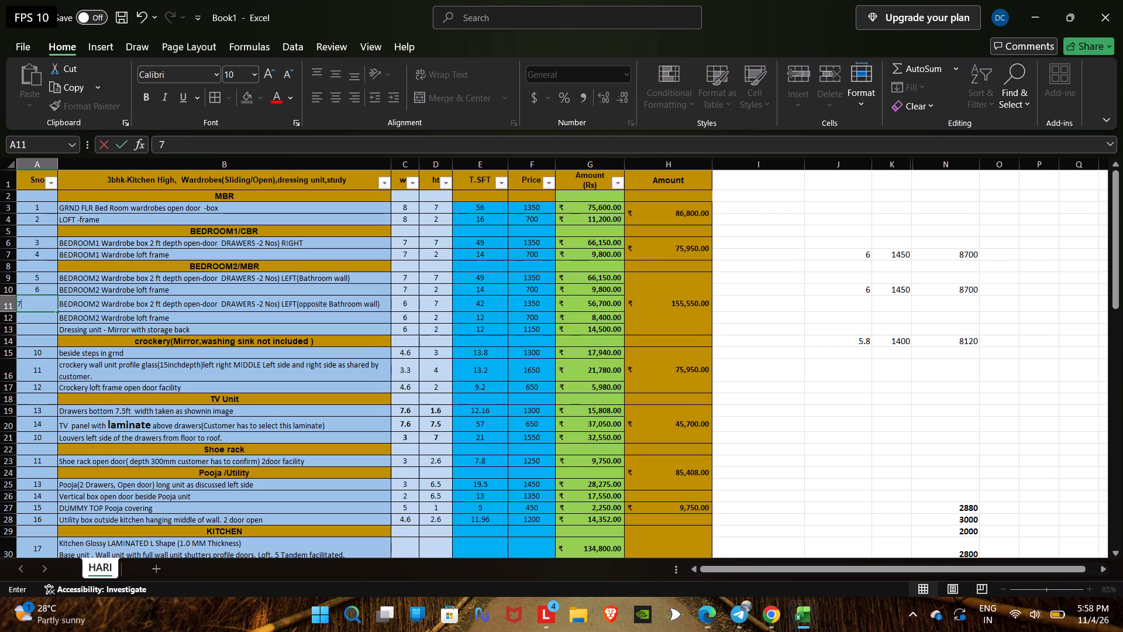
key("Return")
key("8")
key("Return")
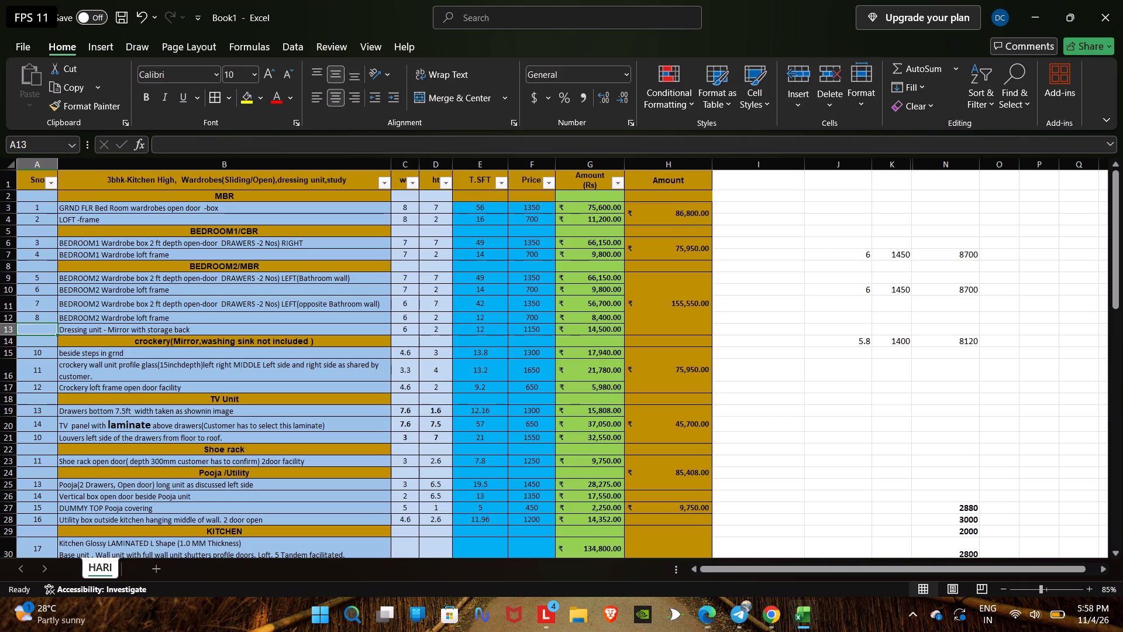
key("9")
key("Return")
key("Return")
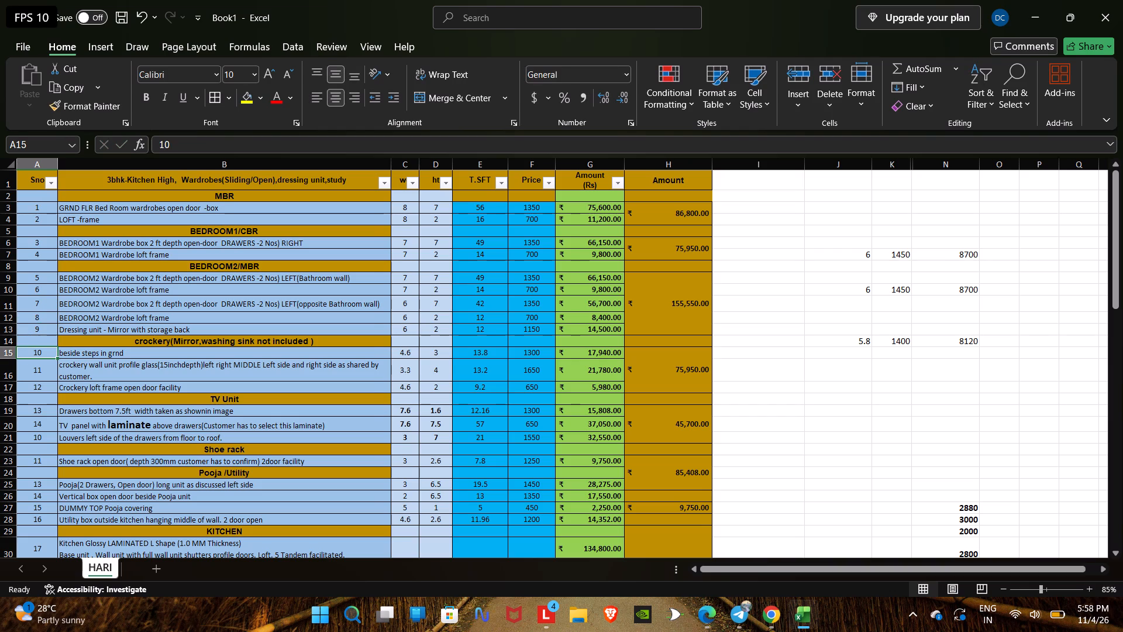
key("Return")
key("Return")
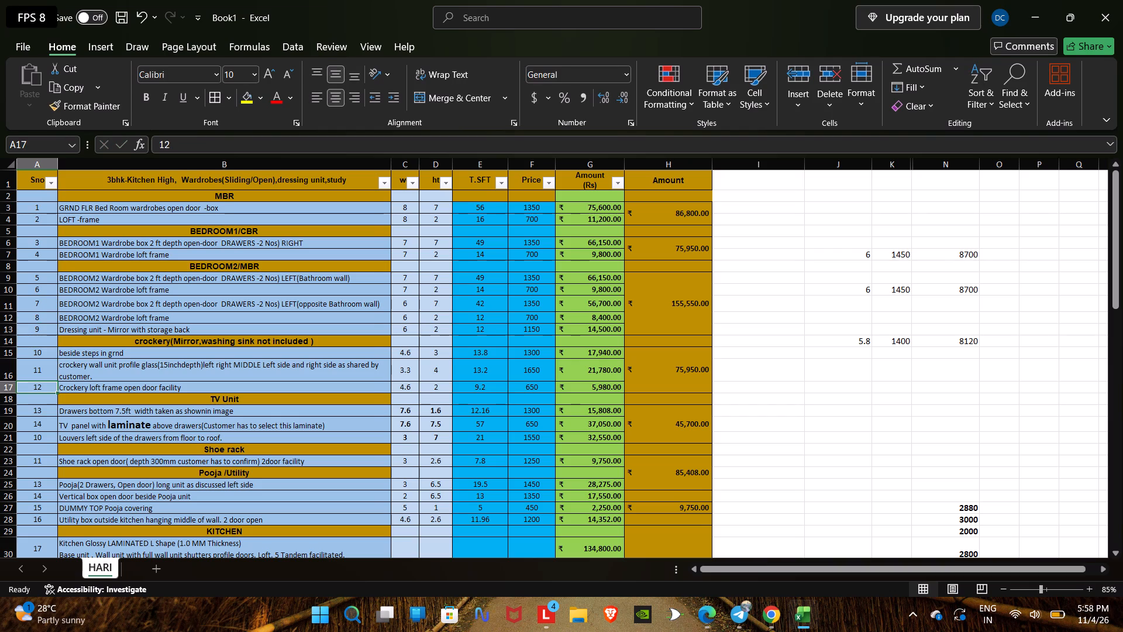
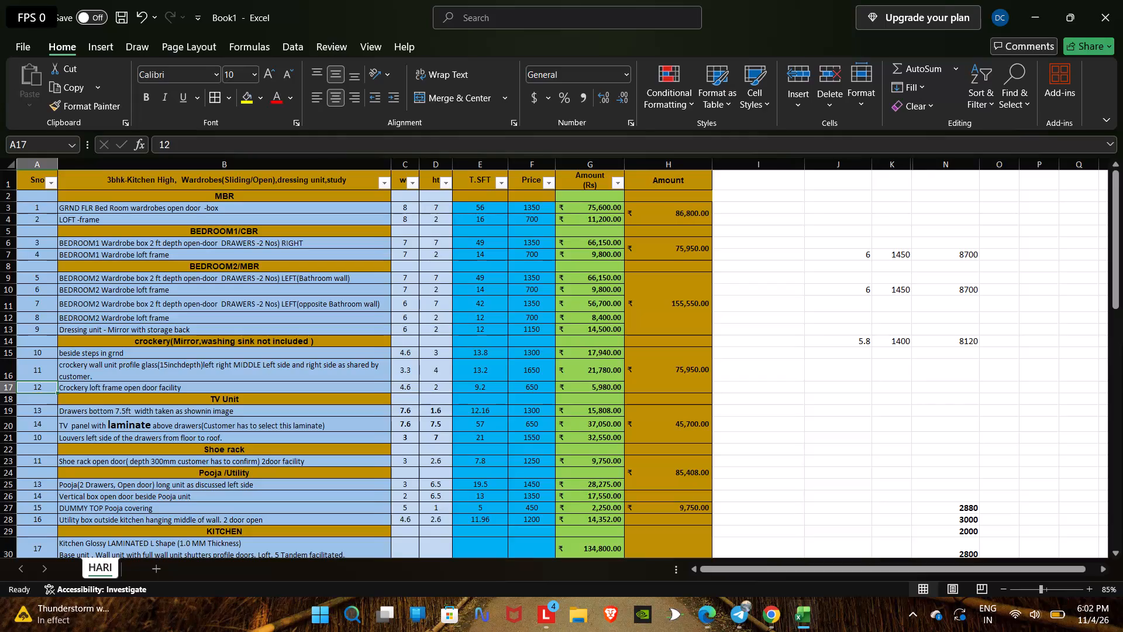
Extend the first crockery item's description in B15 to "beside steps in grnd wash area box".
left_click(217, 331)
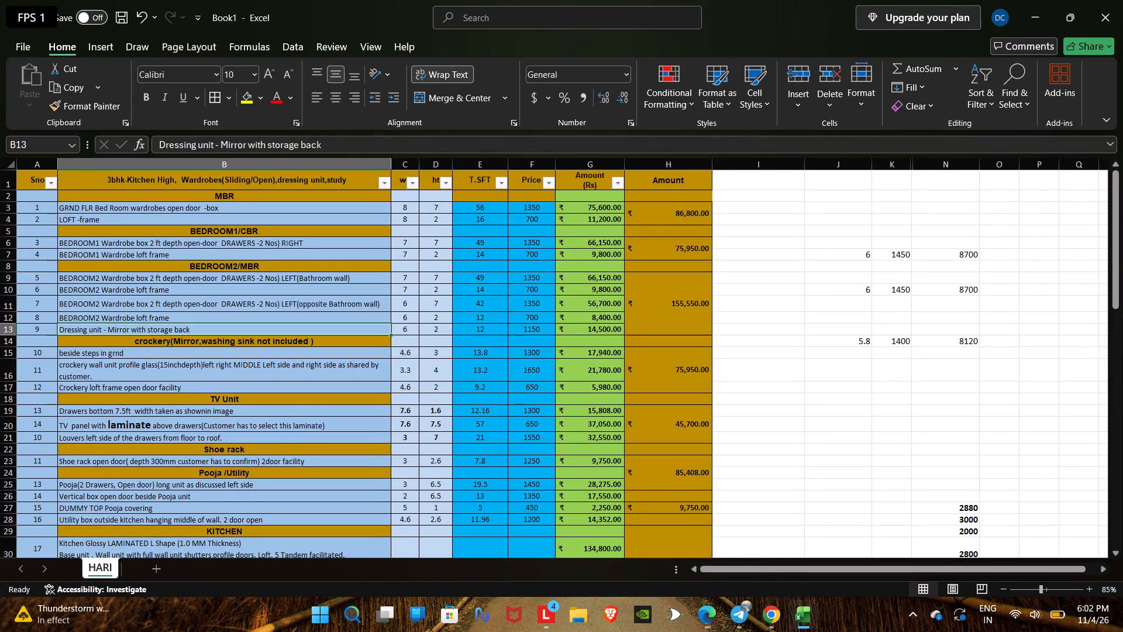
left_click(177, 355)
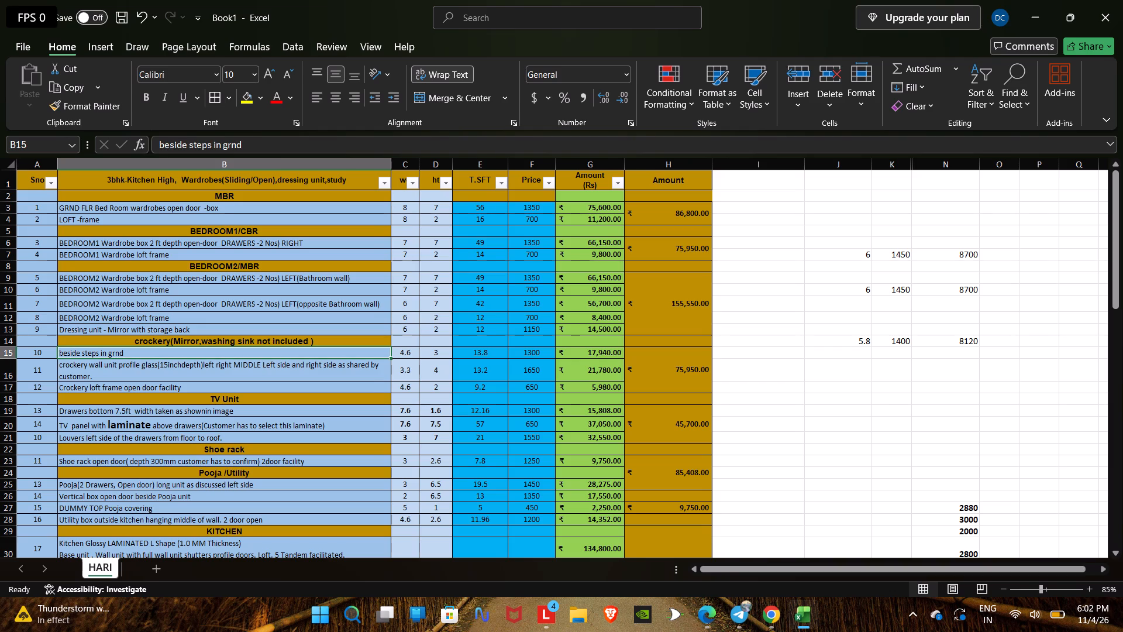
double_click(158, 356)
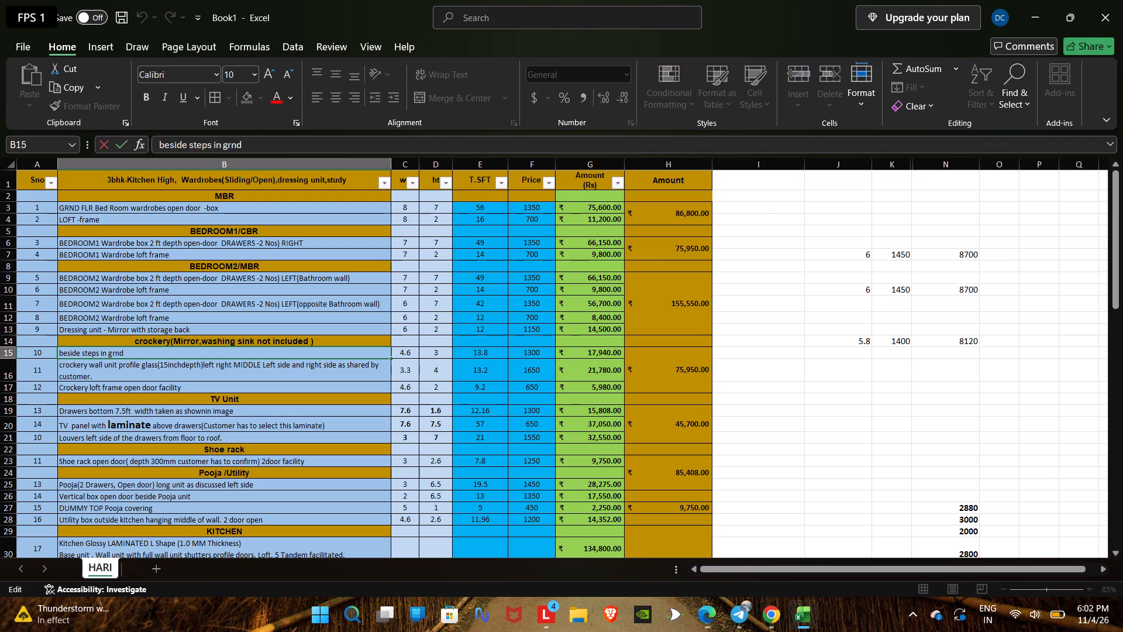
key("space")
type("wash are")
type("a")
key("space")
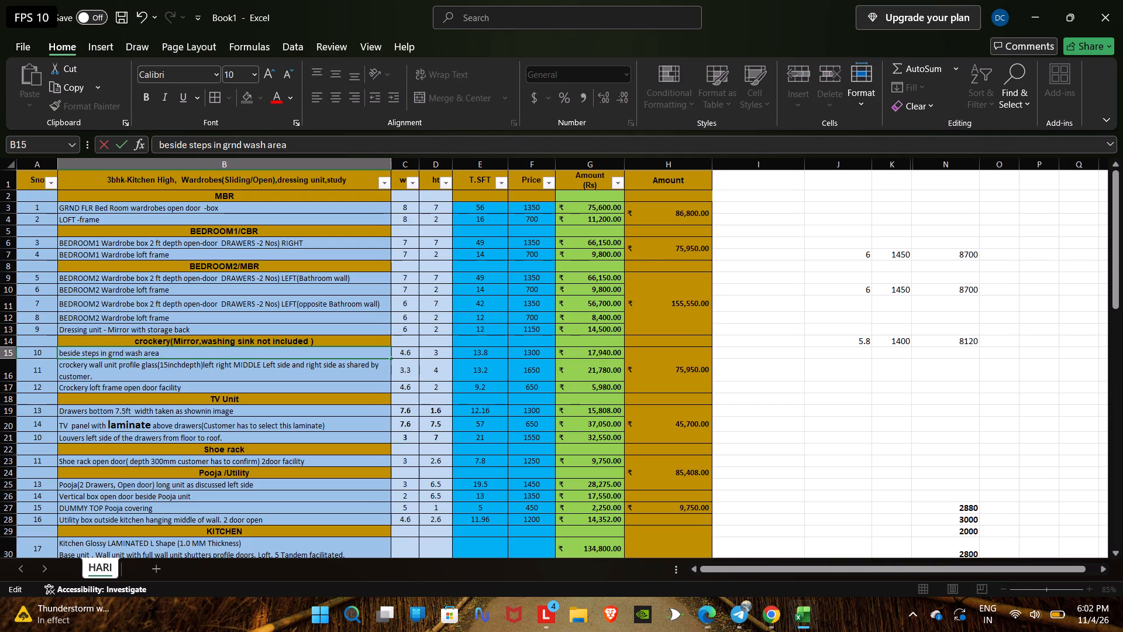
type("box")
key("space")
key("Tab")
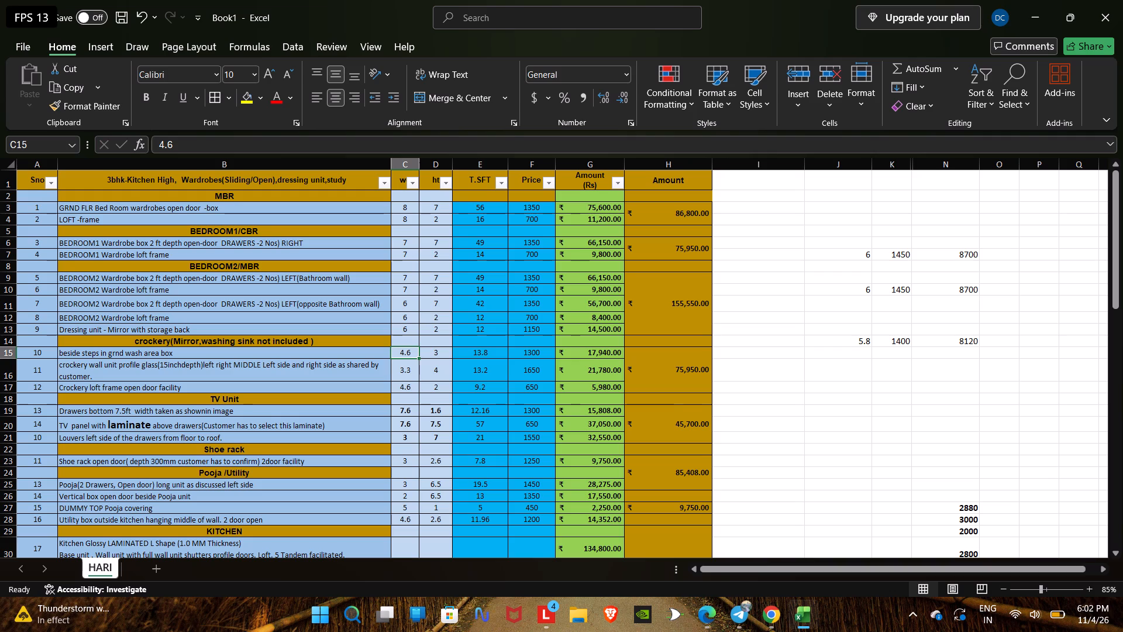
Set the wash area box's width to 4 and height to 2.5 in row 15.
key("4")
key("Tab")
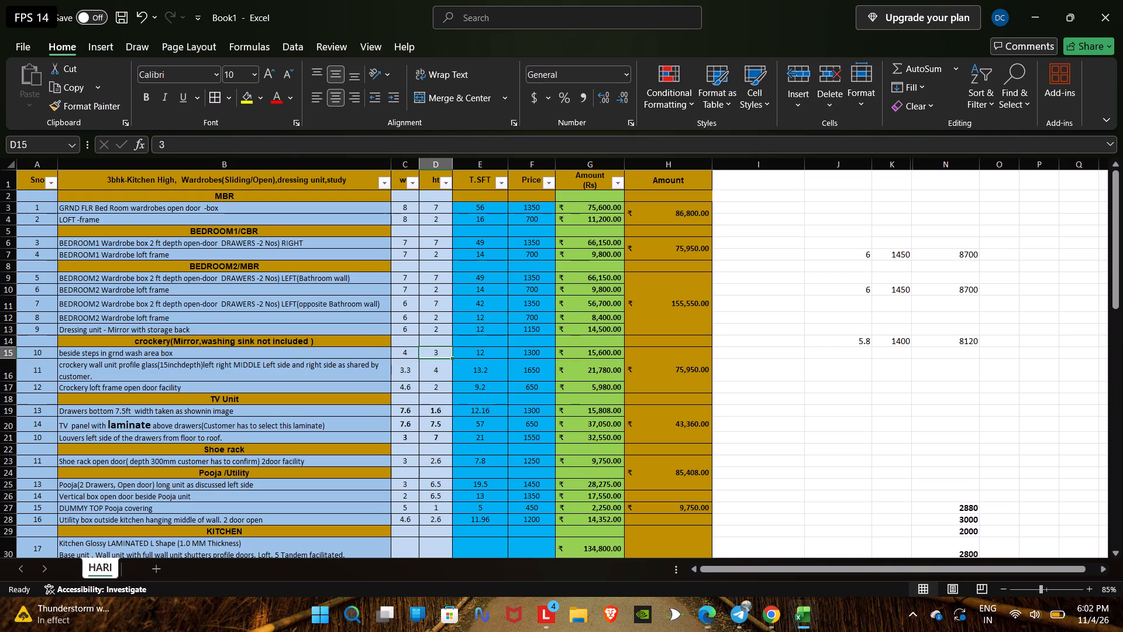
type("2.5")
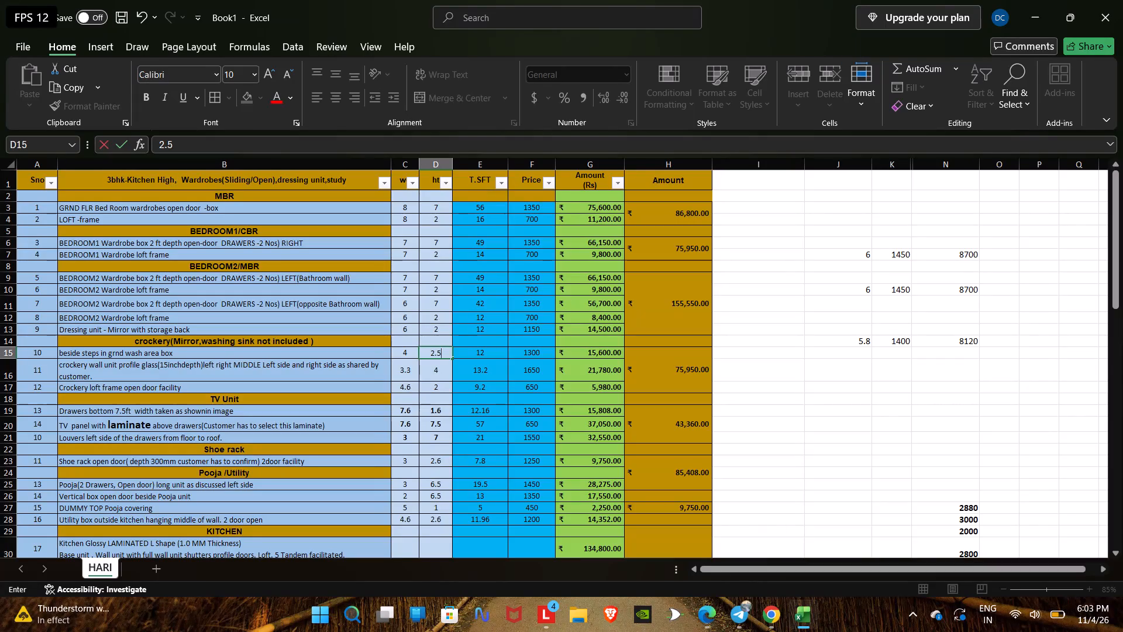
left_click(156, 372)
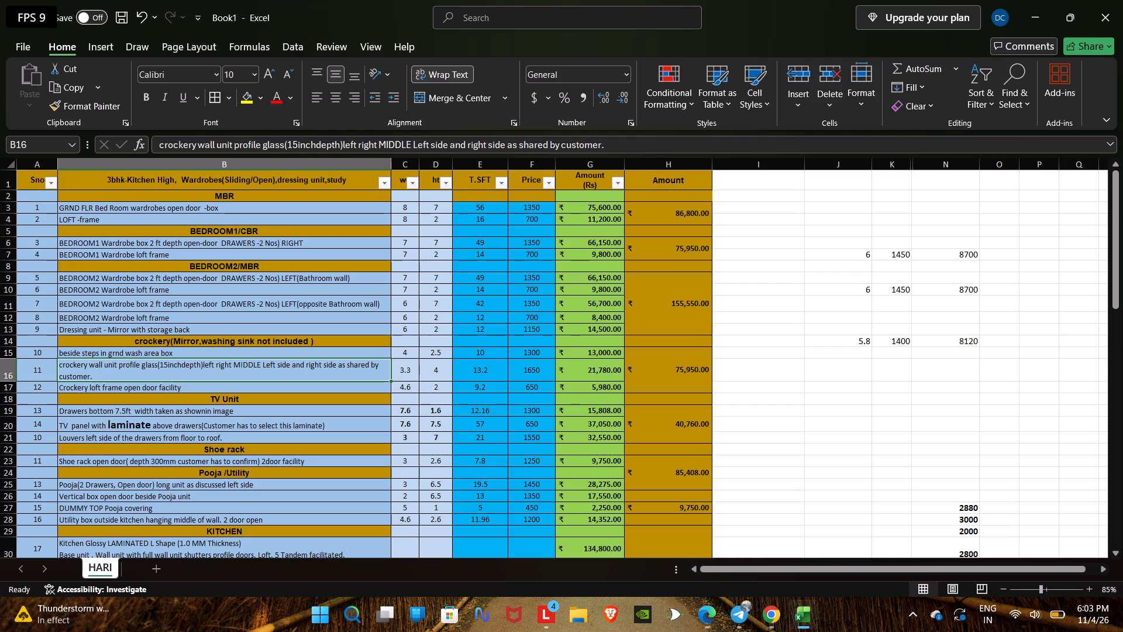
Delete the crockery wall unit and crockery loft frame cells in A16 to G17, shifting the cells below up.
left_click_drag(37, 367, 126, 384)
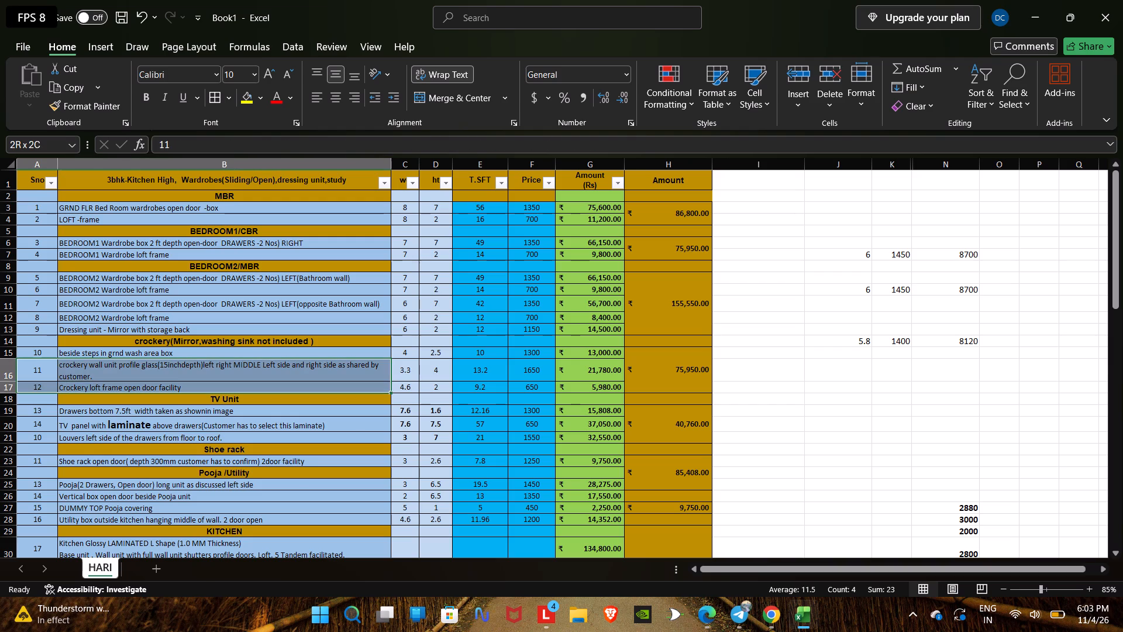
left_click_drag(126, 384, 574, 389)
right_click(601, 374)
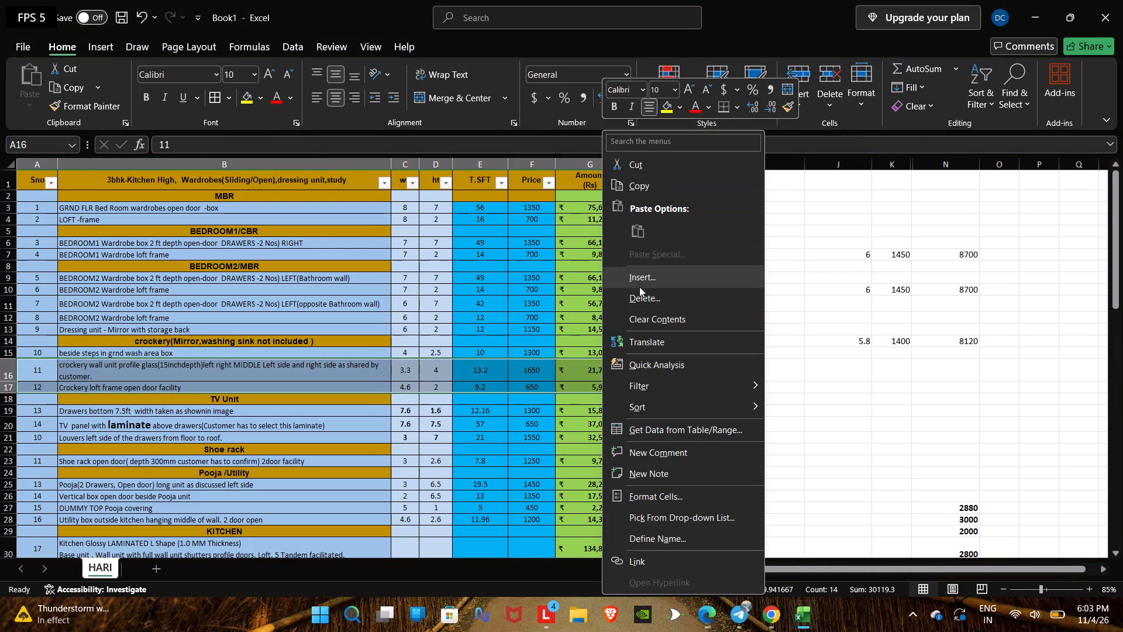
left_click(653, 302)
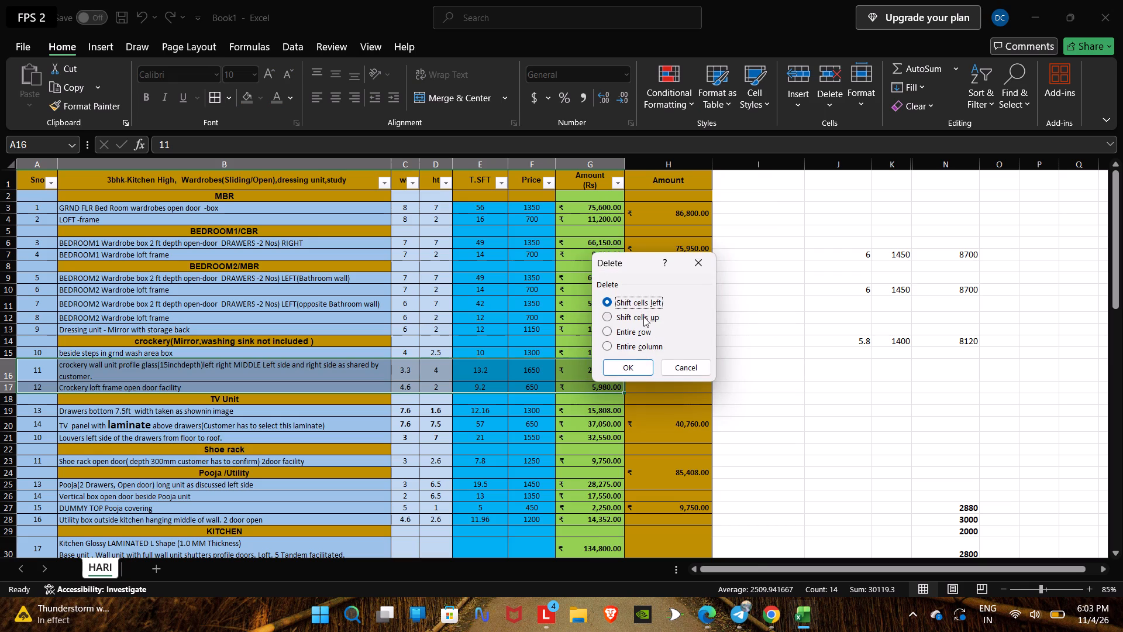
left_click(644, 315)
left_click(642, 370)
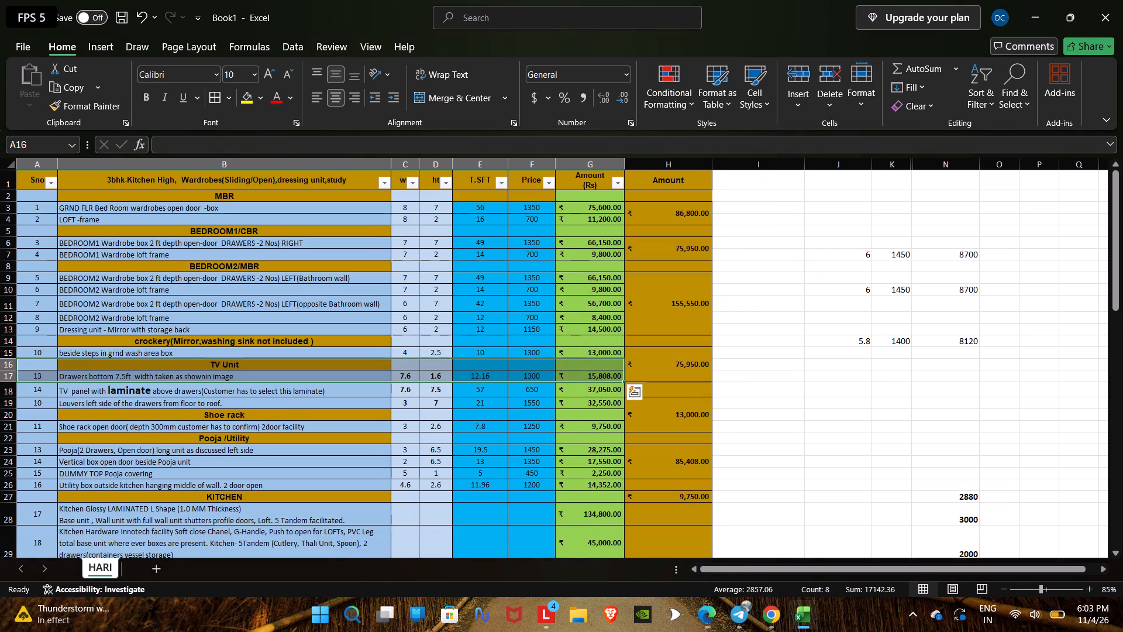
Unmerge the crockery subtotal cell starting at H15.
left_click(678, 366)
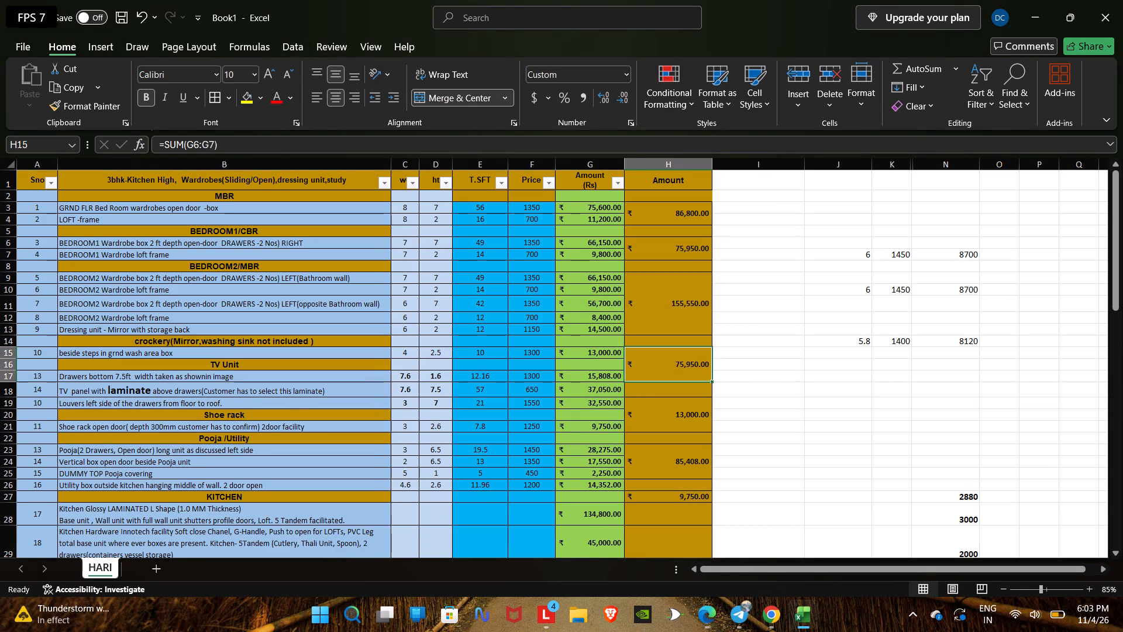
left_click(454, 97)
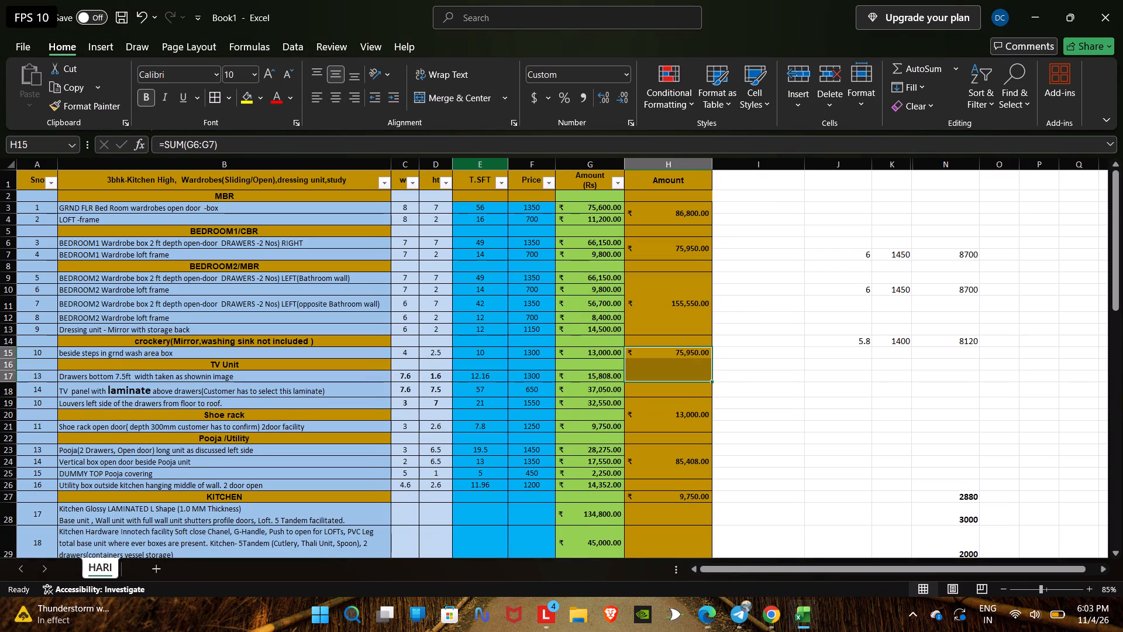
Set the crockery subtotal in H15 to the formula =G15.
left_click(662, 355)
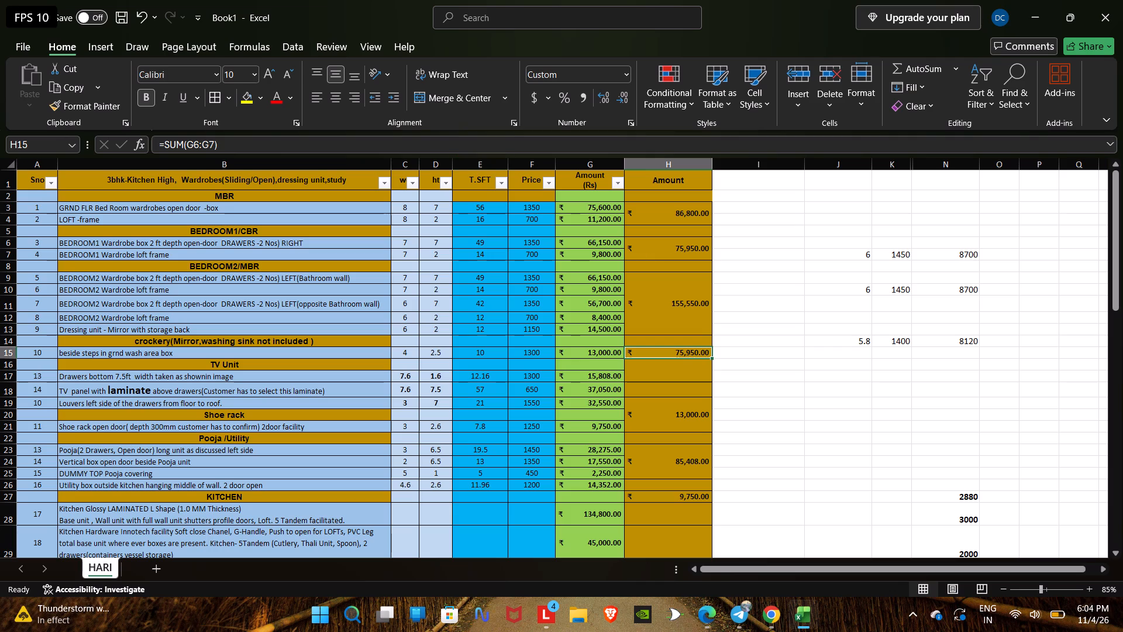
key("equal")
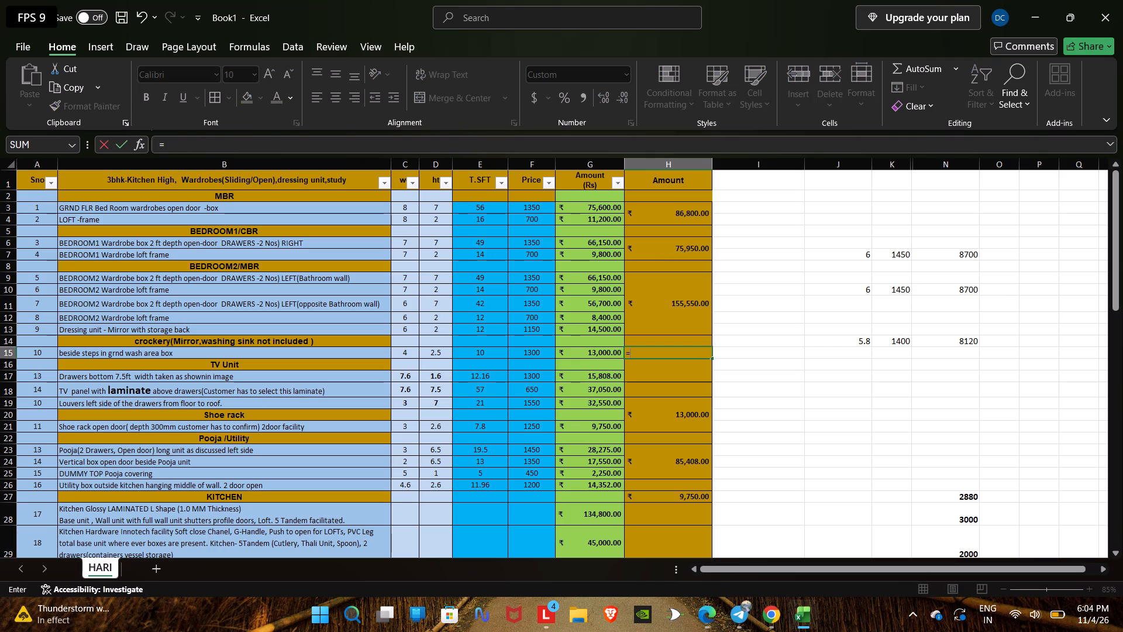
left_click(588, 353)
key("Return")
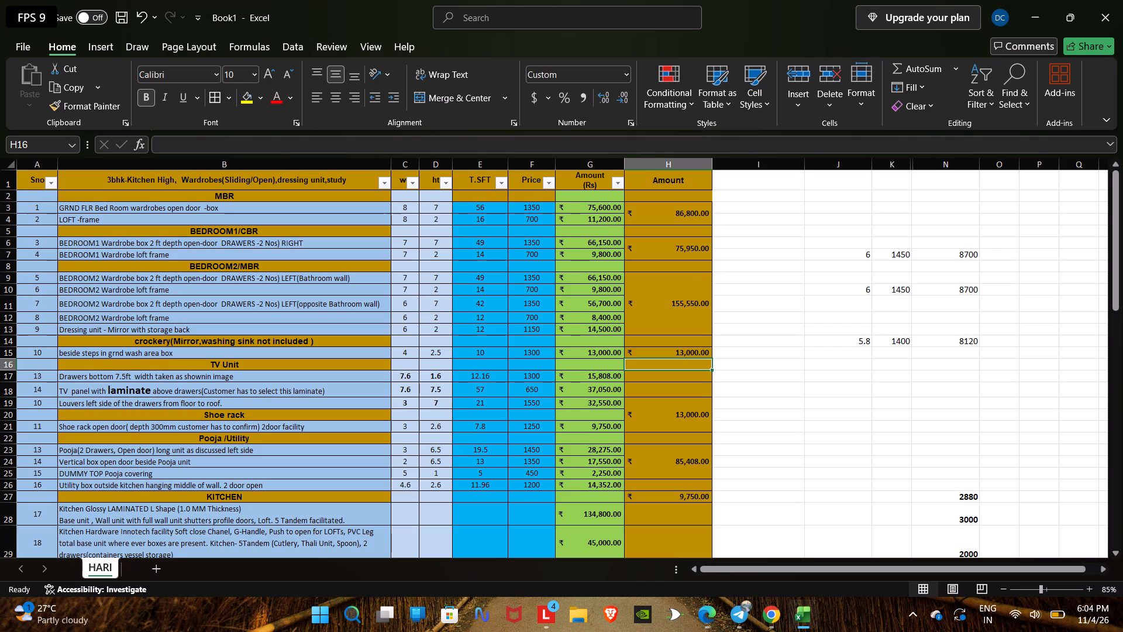
Insert two blank cells at H17 in the Amount column, shifting the subtotals below down two rows.
left_click(682, 375)
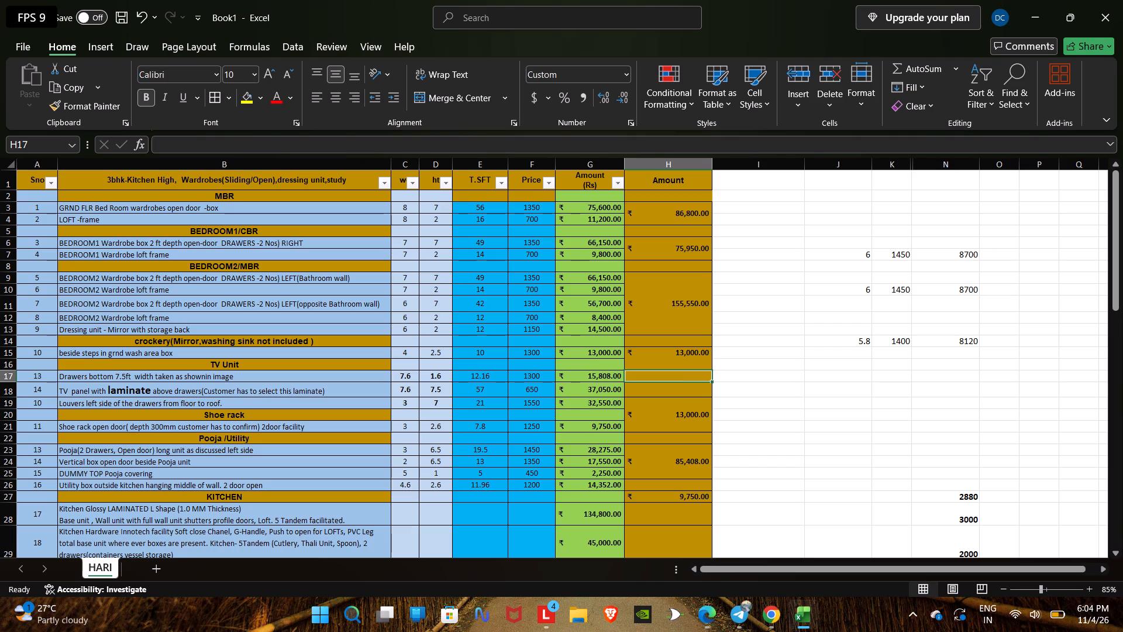
left_click_drag(682, 375, 680, 386)
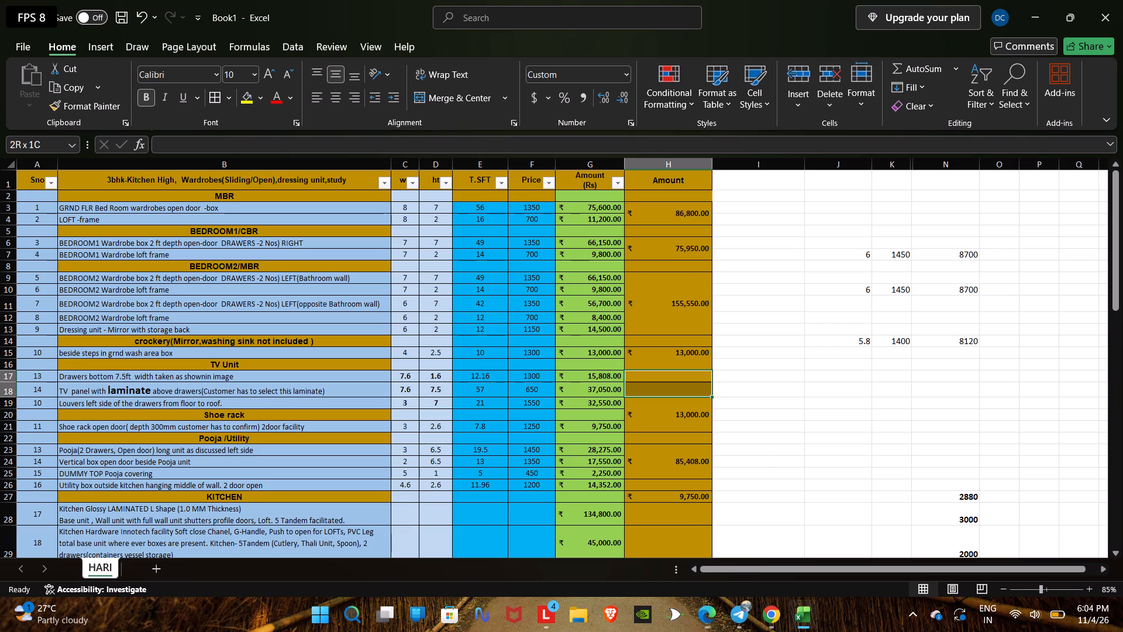
left_click_drag(680, 386, 680, 389)
left_click(682, 374)
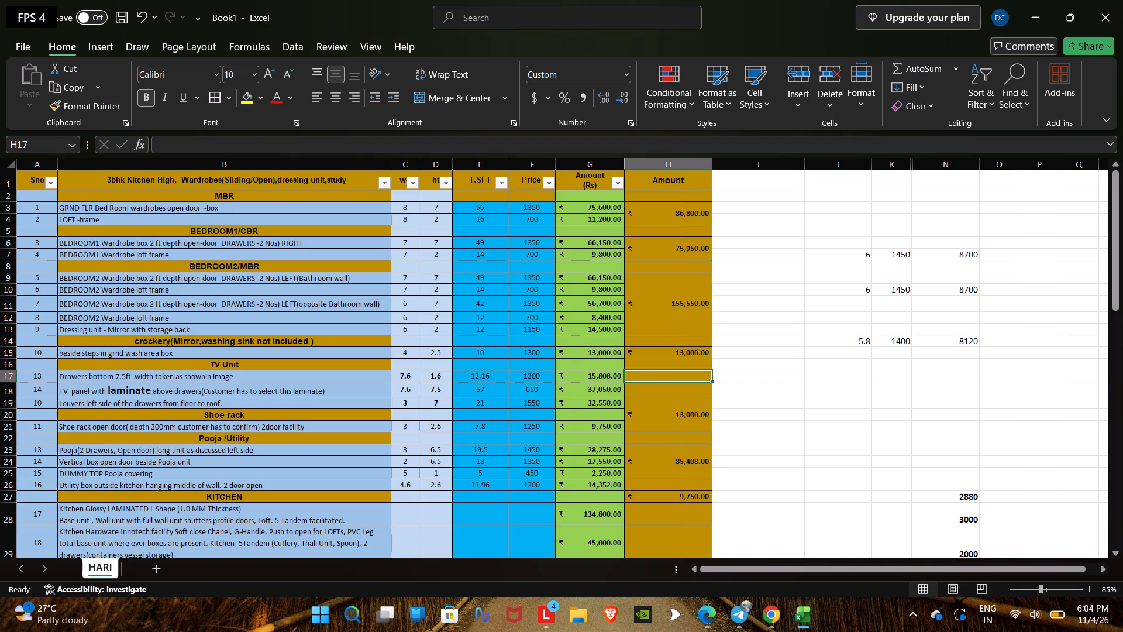
right_click(682, 374)
left_click(736, 304)
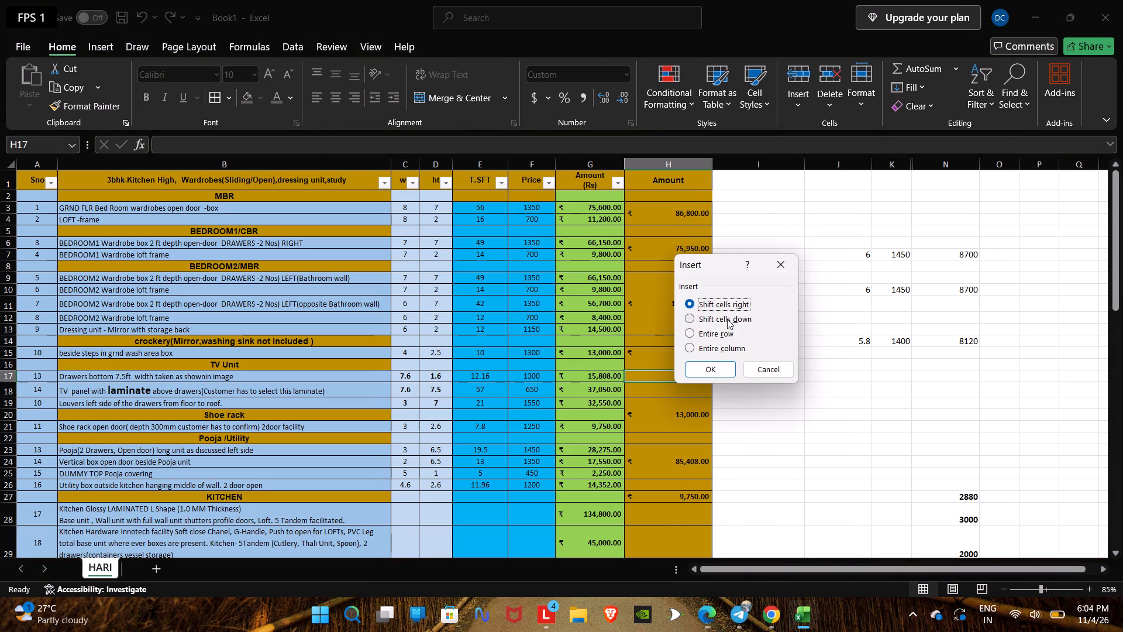
left_click(721, 318)
left_click(708, 367)
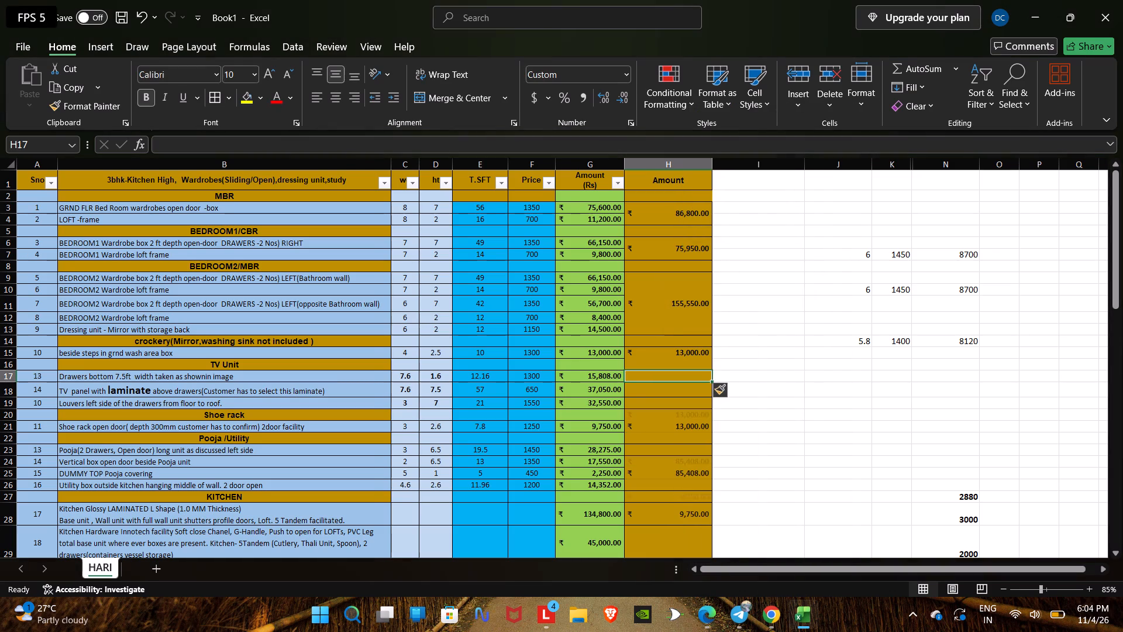
right_click(665, 377)
left_click(719, 301)
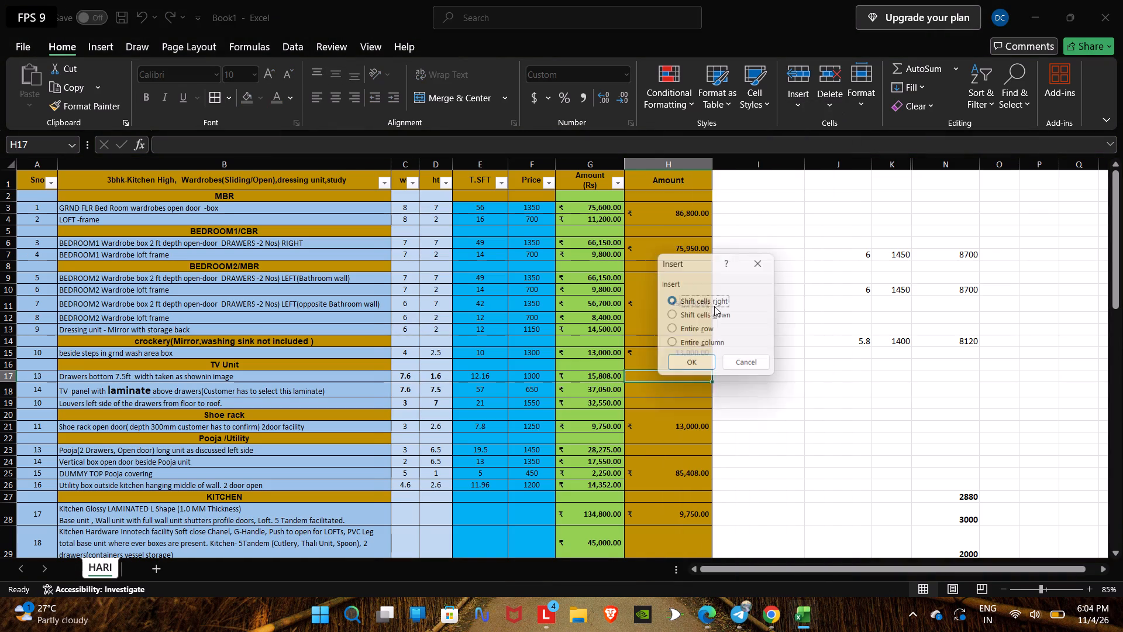
left_click(705, 316)
left_click(694, 366)
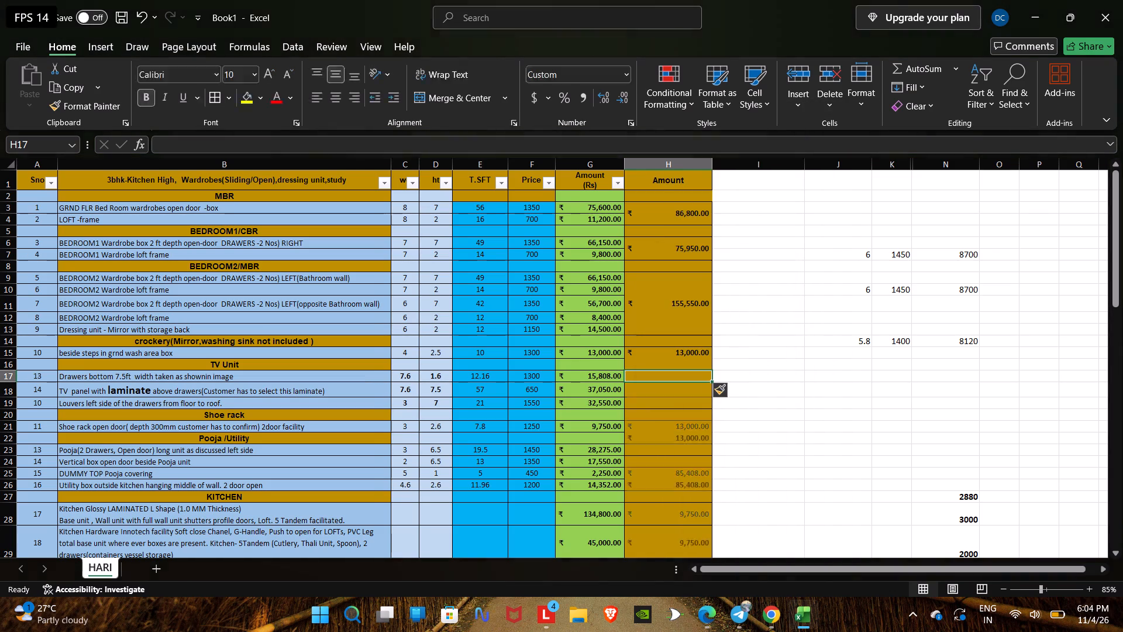
Apply cell borders to H15 and H16 in the Amount column.
left_click(664, 393)
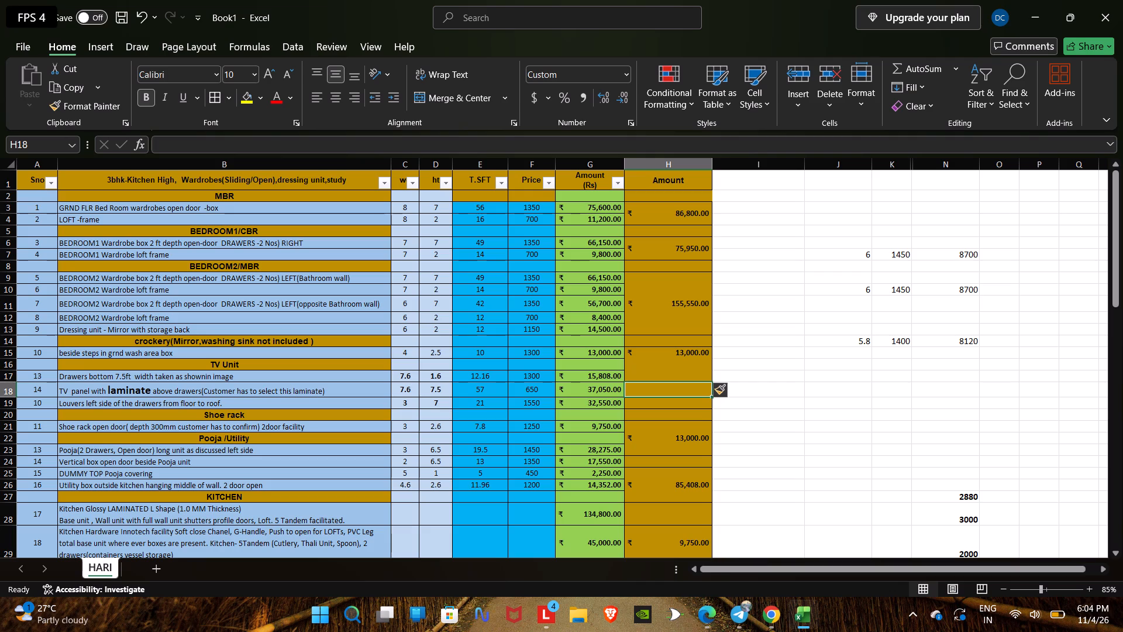
left_click(675, 354)
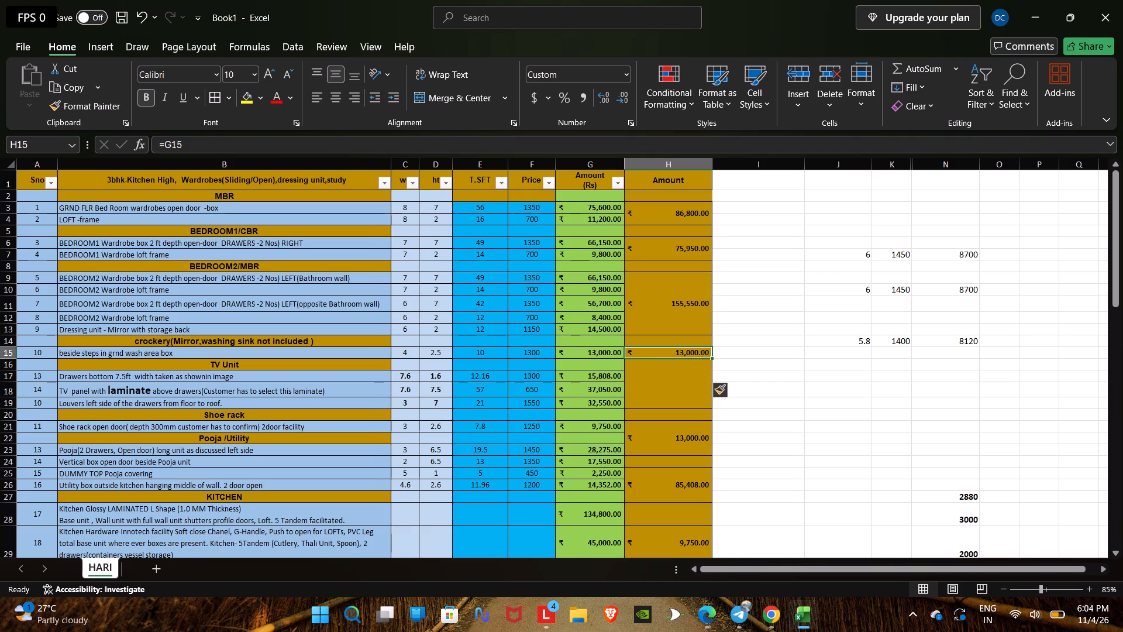
left_click(215, 99)
left_click(582, 416)
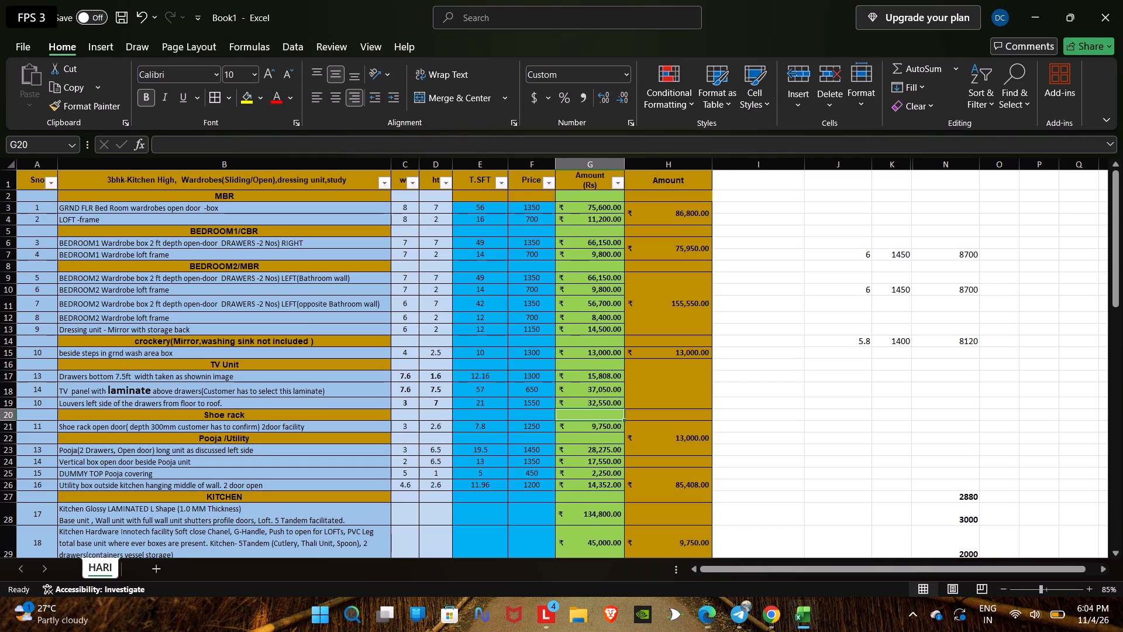
left_click(673, 365)
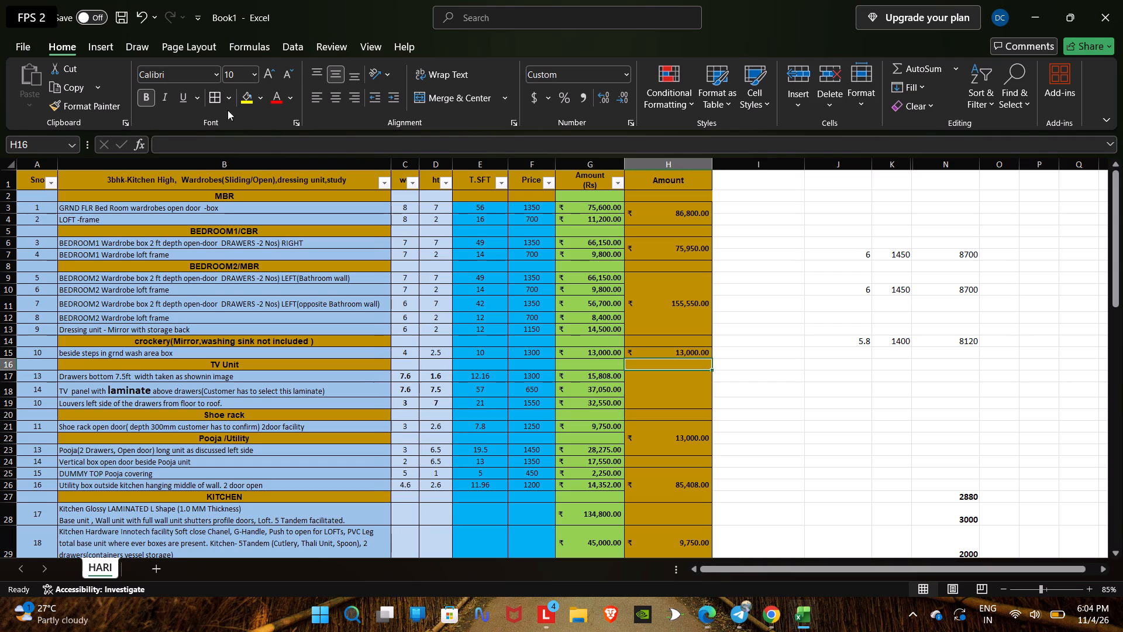
left_click(213, 101)
left_click(659, 379)
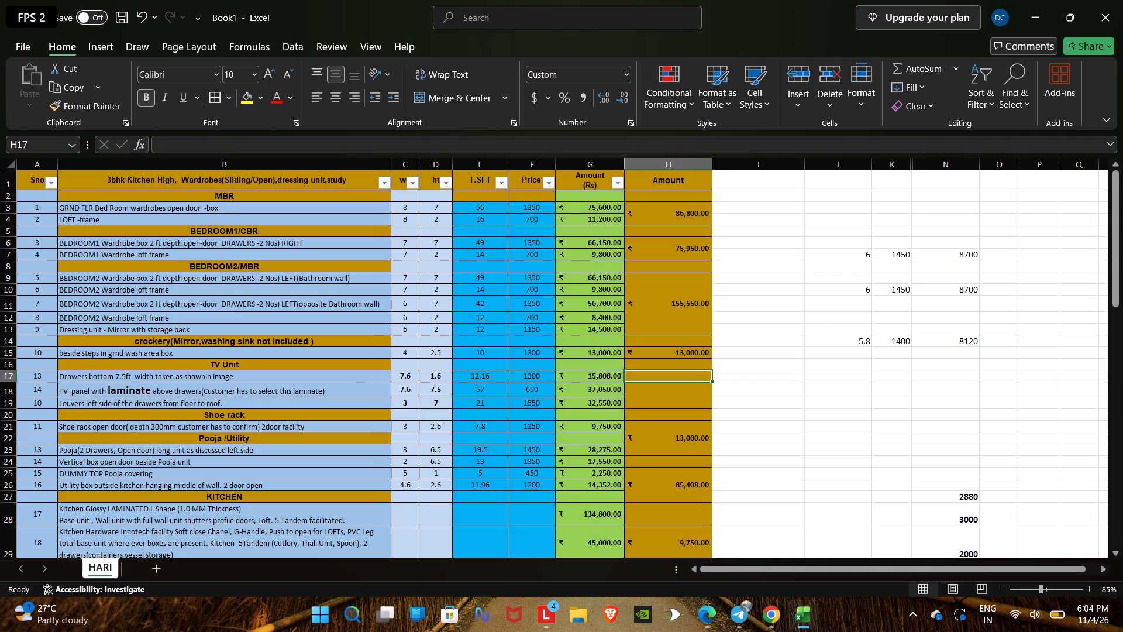
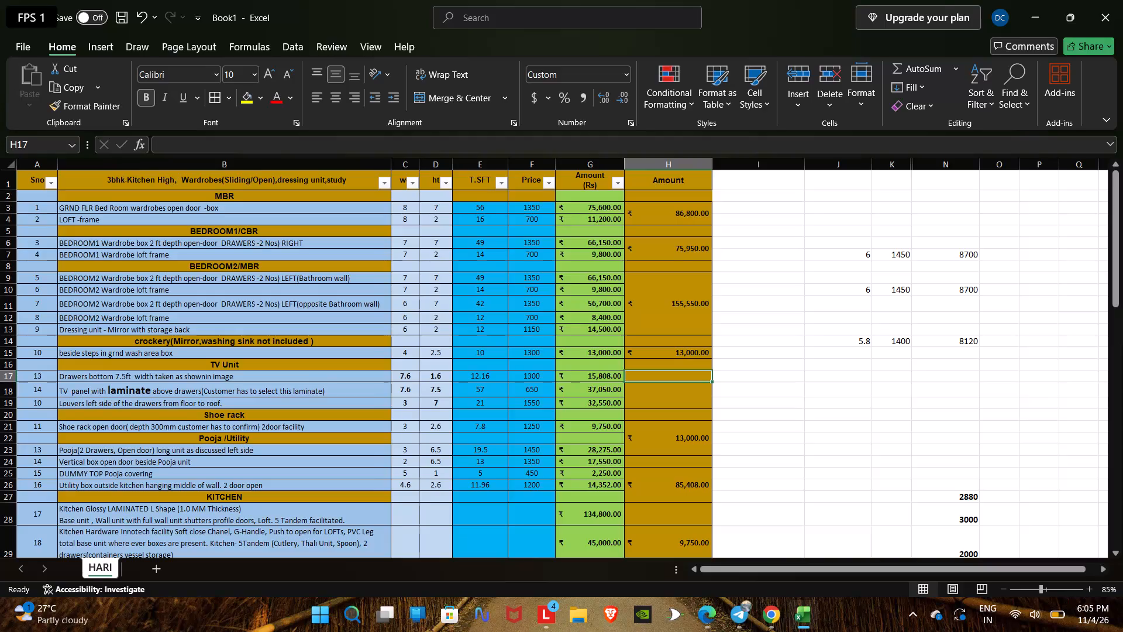
Set the price of the TV unit's bottom drawers in row 17 to 1450.
left_click(587, 376)
left_click(541, 375)
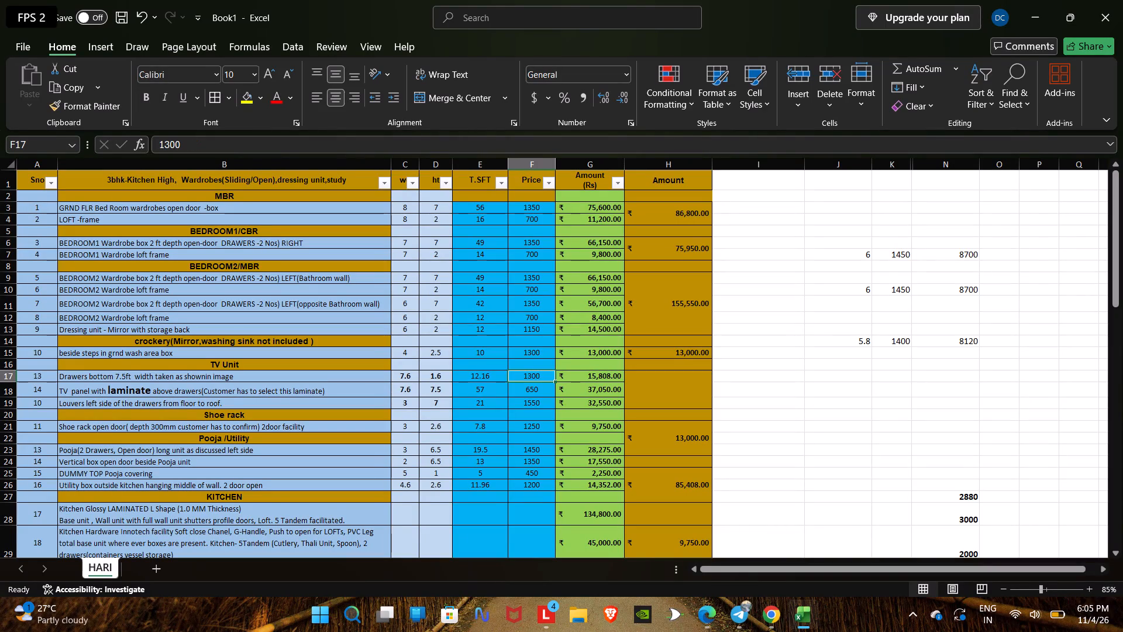
type("1450")
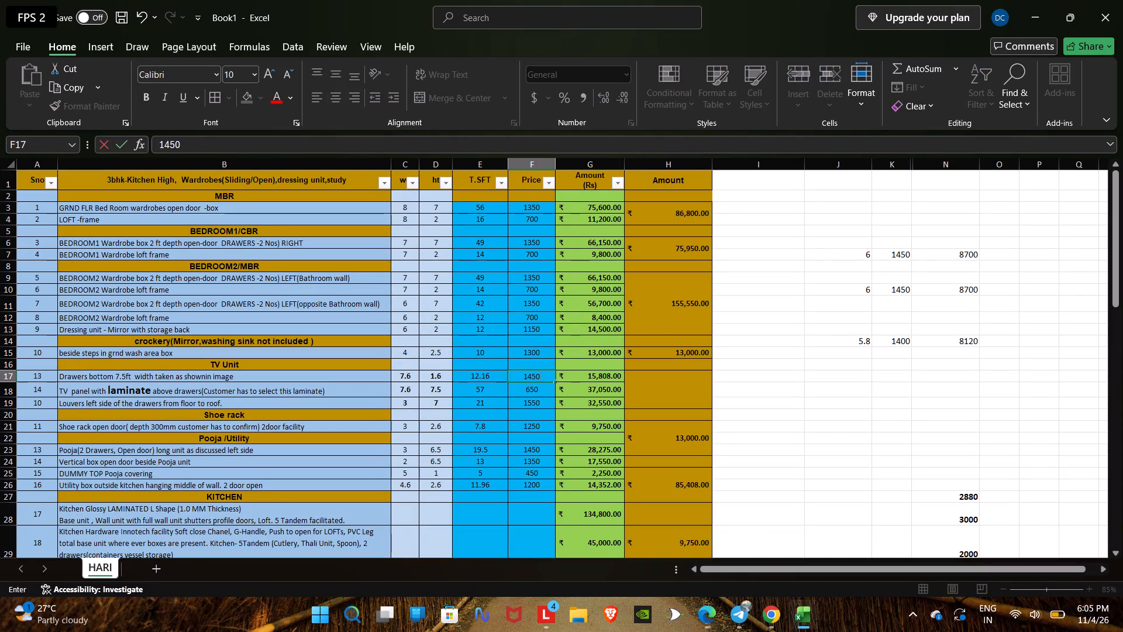
left_click(545, 399)
For the TV laminate panel in row 18, set the height to 4 and the price to 500.
left_click(318, 392)
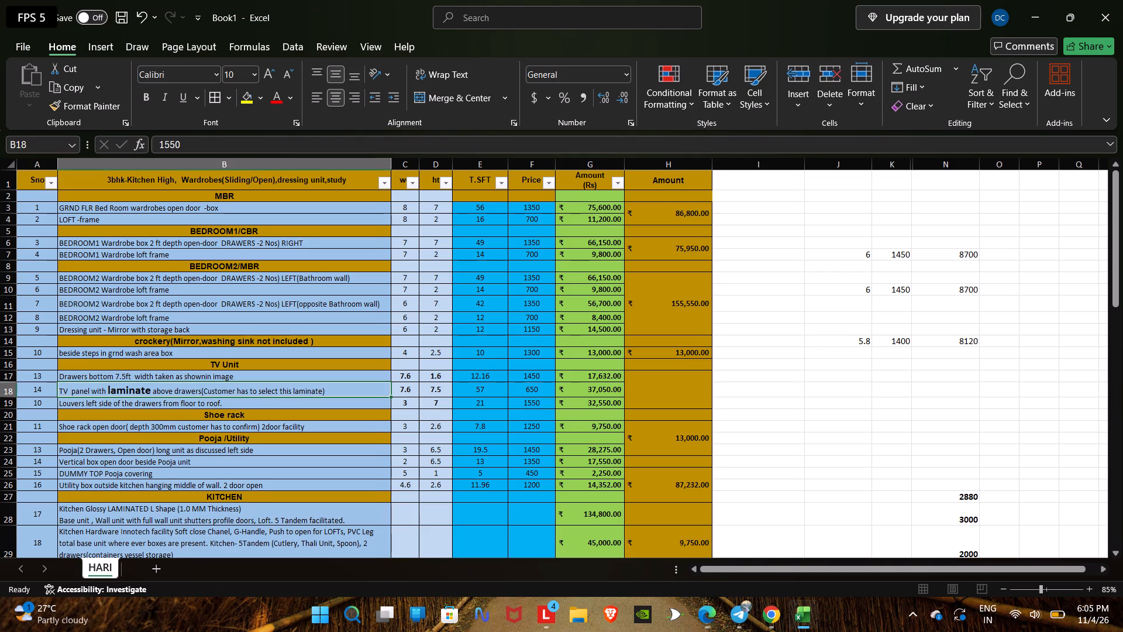
left_click(43, 405)
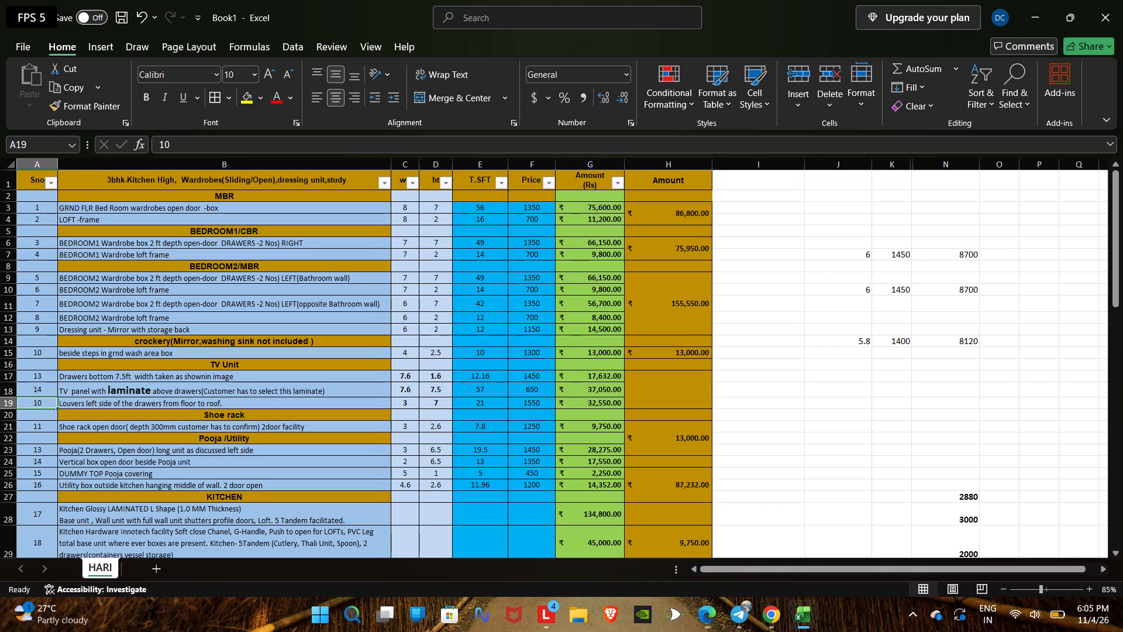
left_click(440, 391)
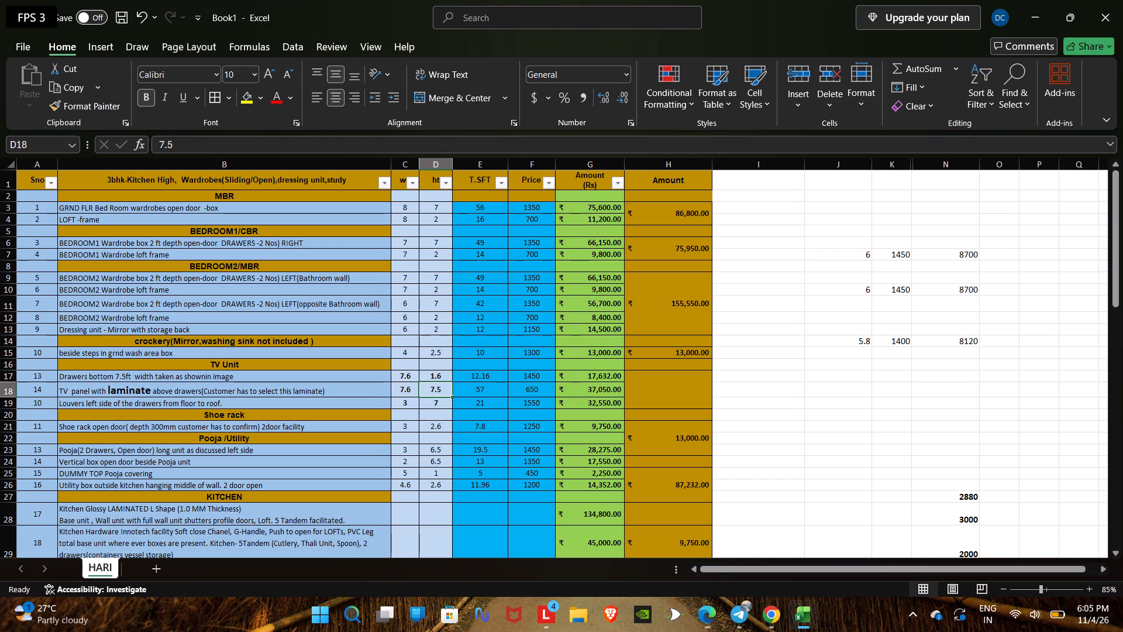
key("4")
left_click(477, 391)
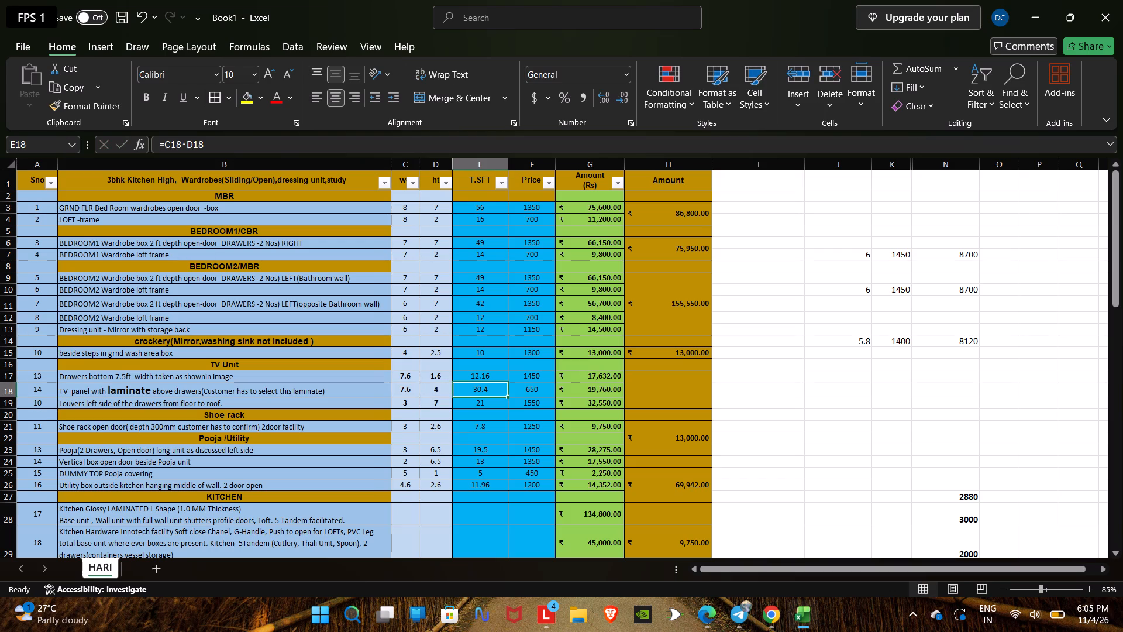
left_click(543, 389)
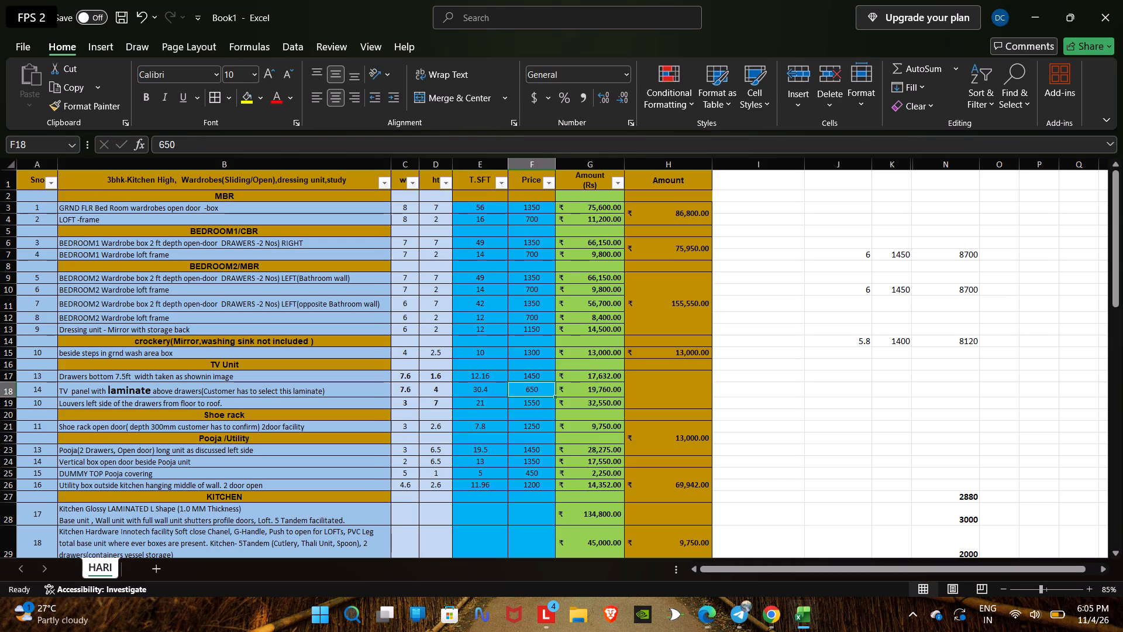
type("500")
key("Return")
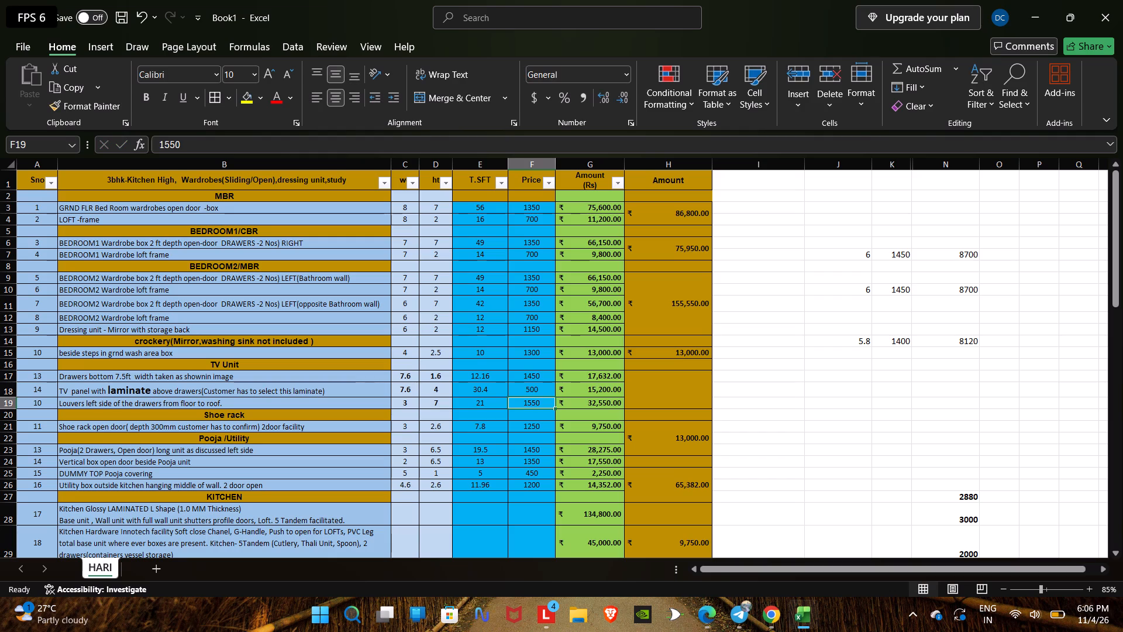
Select the louvers description in the TV Unit section, cell B19.
left_click(349, 404)
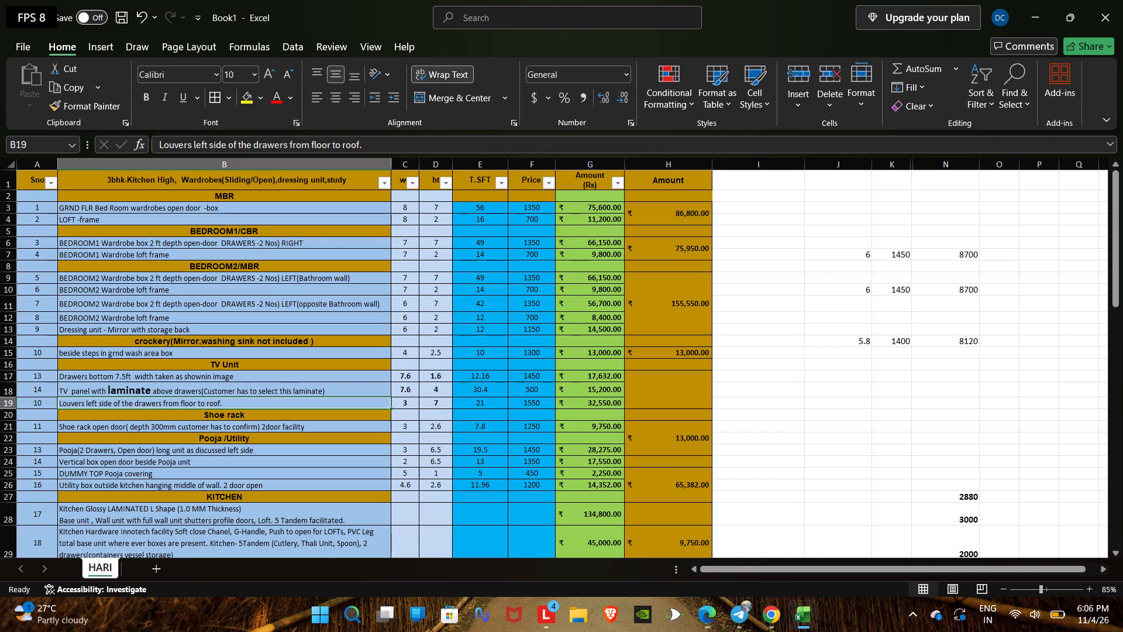
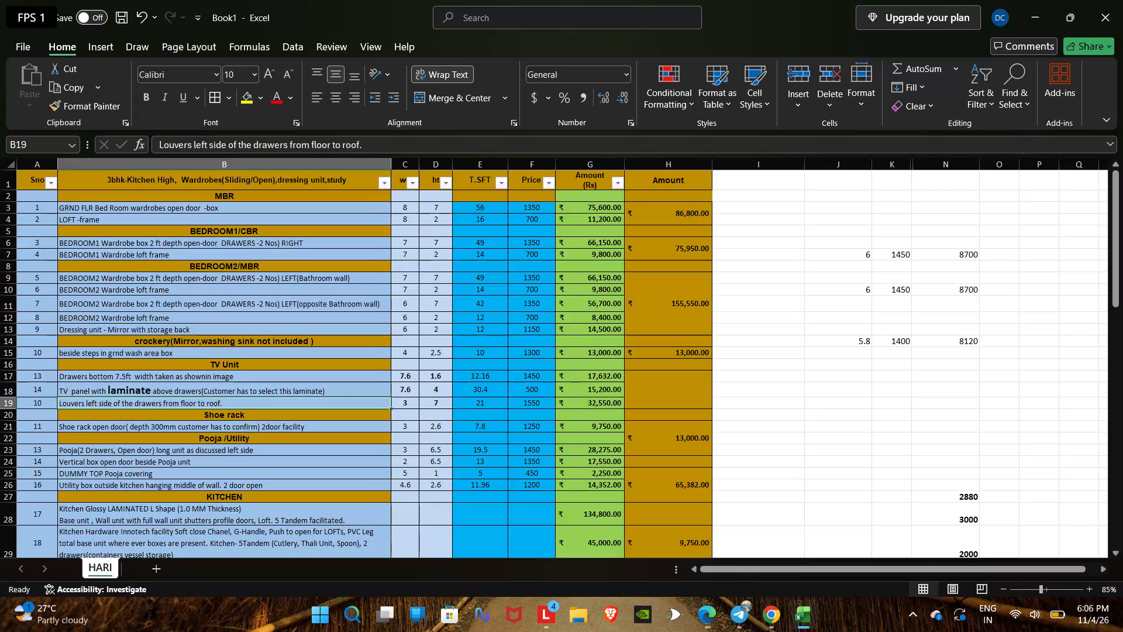
Set the price of the TV unit louvers in row 19 to 850.
left_click(407, 403)
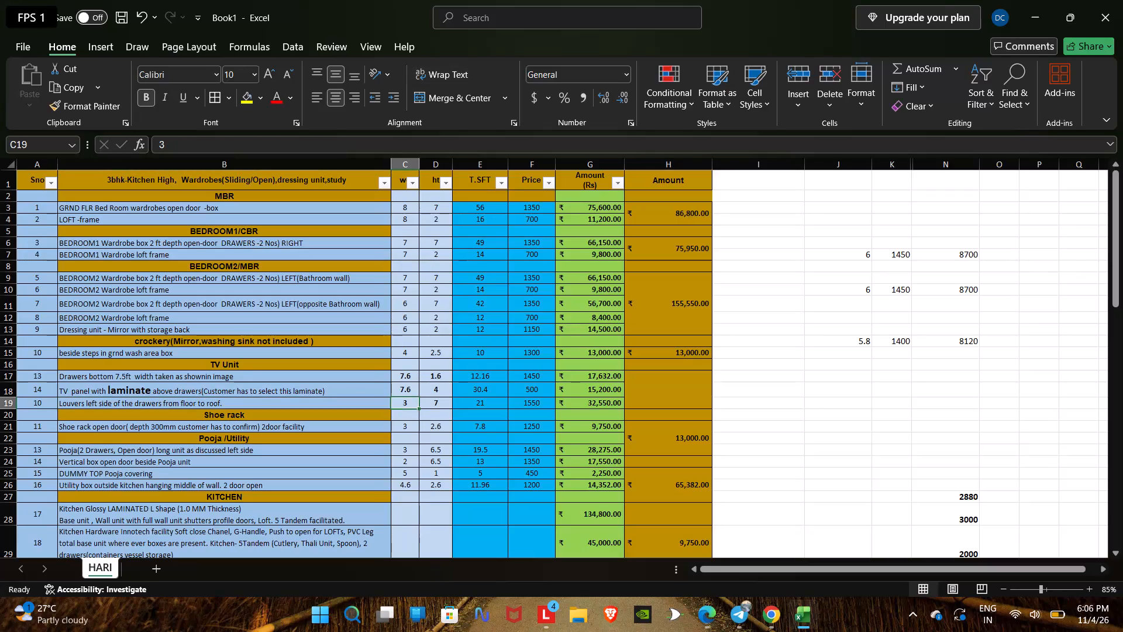
left_click(531, 405)
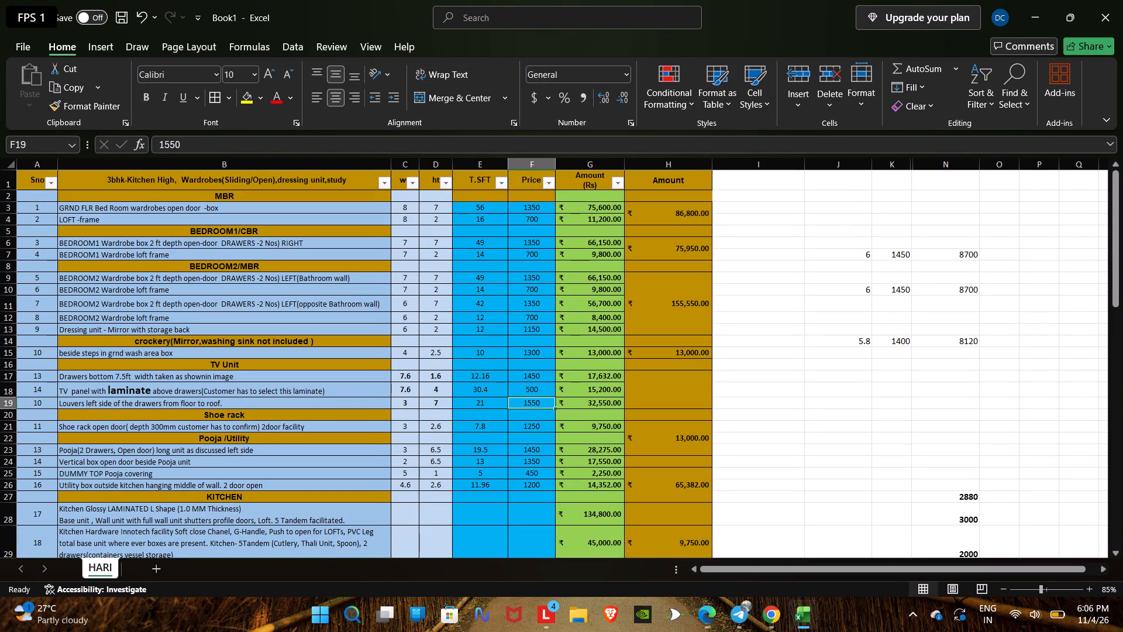
type("850")
key("Return")
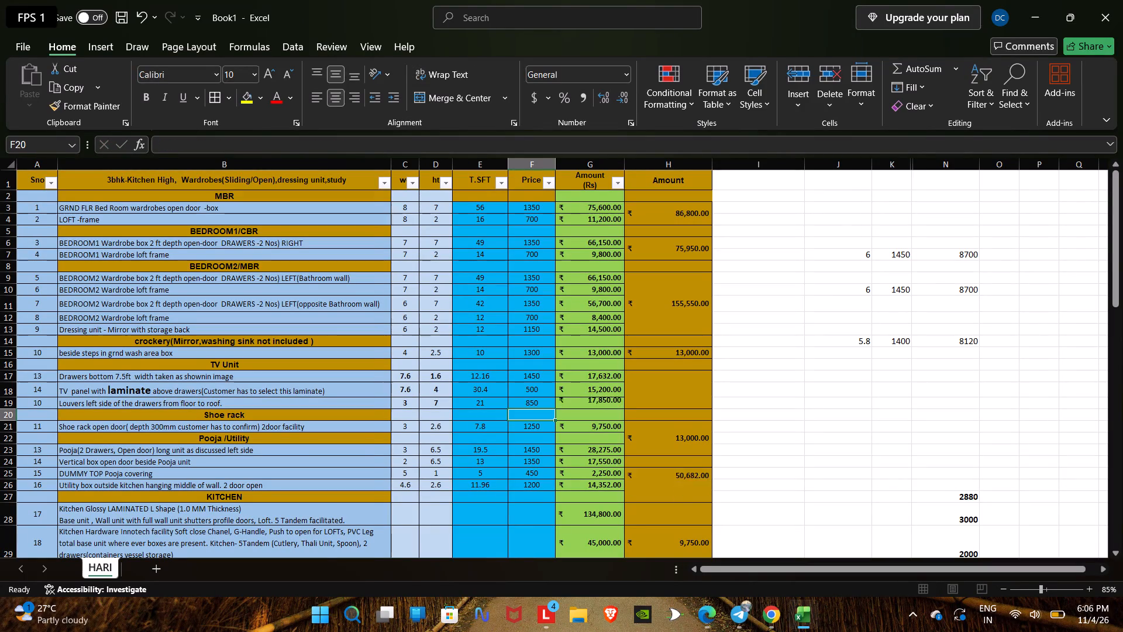
Merge and center the TV Unit subtotal cells H17 to H19 in the Amount column.
left_click(683, 388)
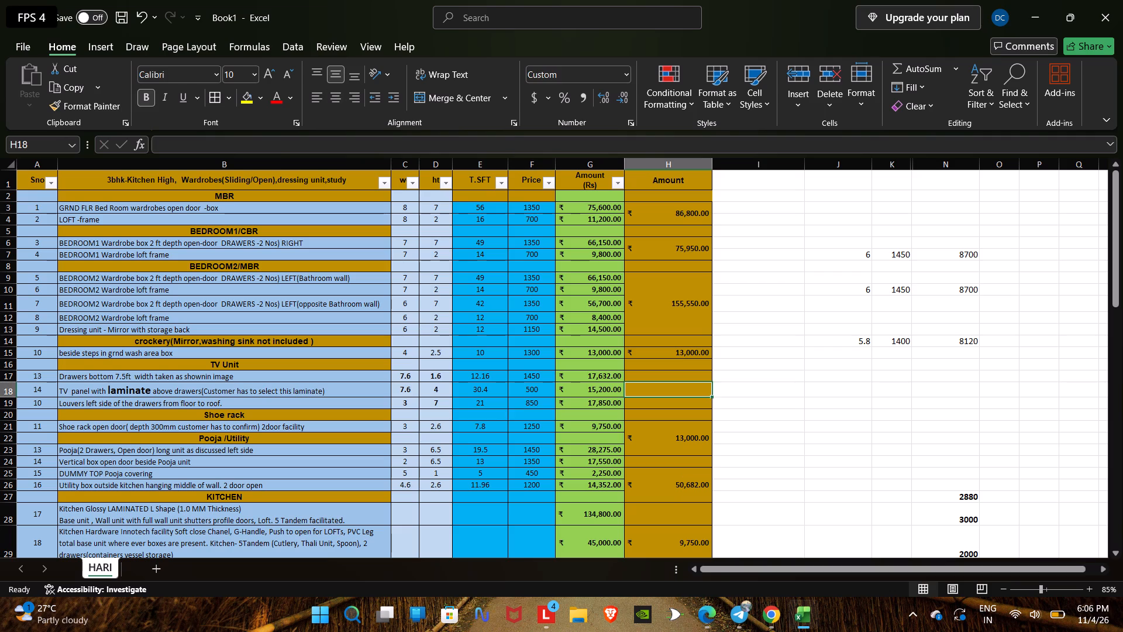
left_click_drag(676, 375, 675, 397)
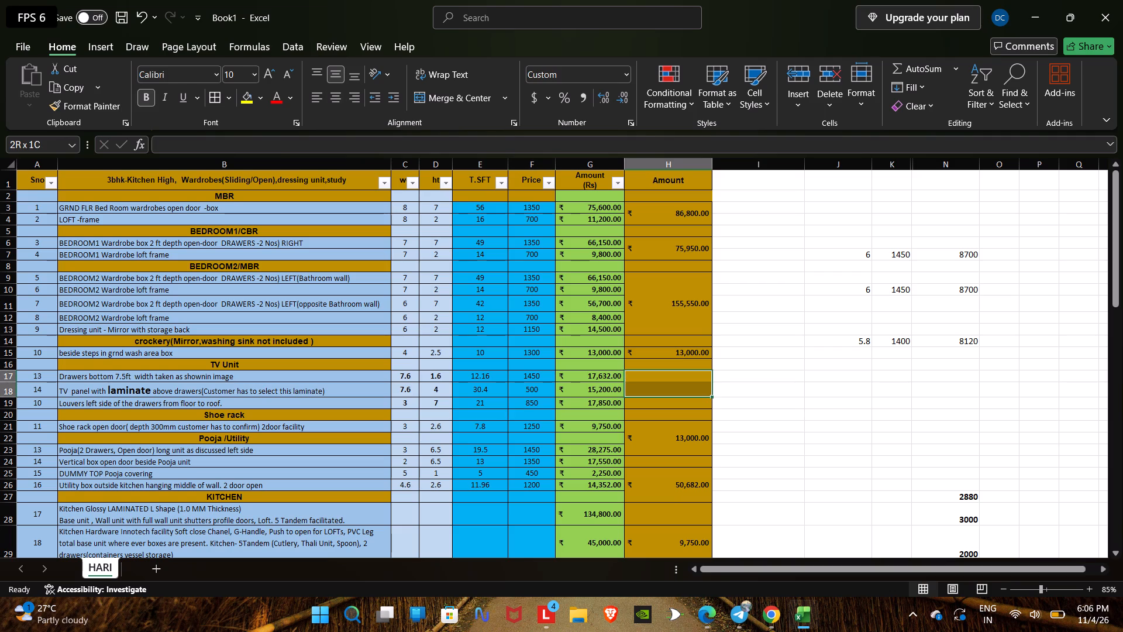
left_click_drag(675, 397, 674, 400)
left_click(460, 98)
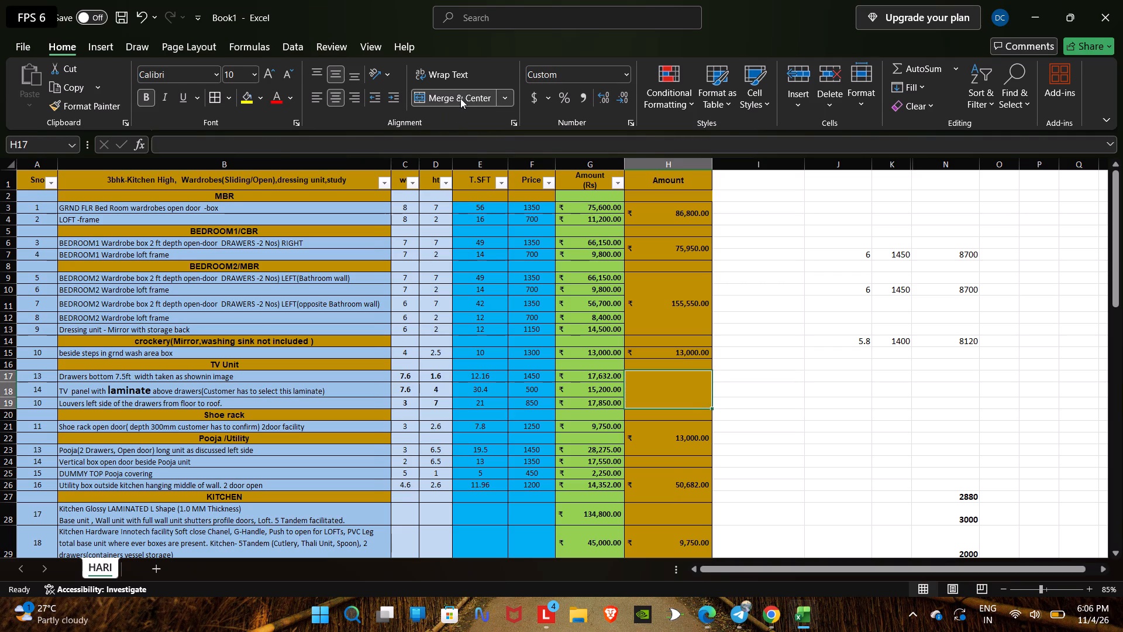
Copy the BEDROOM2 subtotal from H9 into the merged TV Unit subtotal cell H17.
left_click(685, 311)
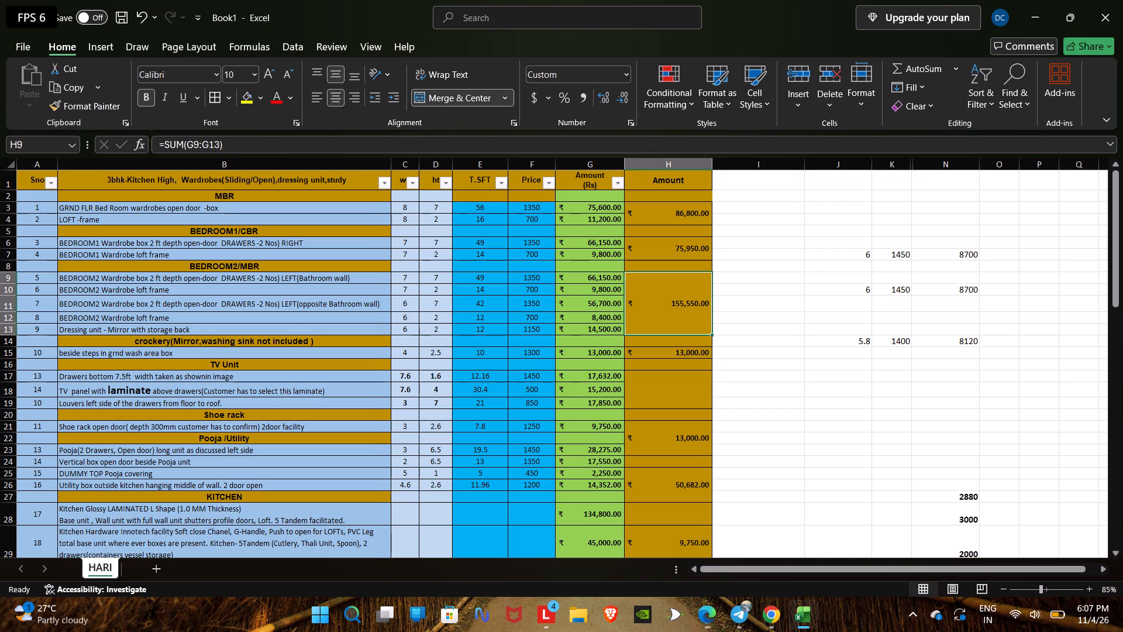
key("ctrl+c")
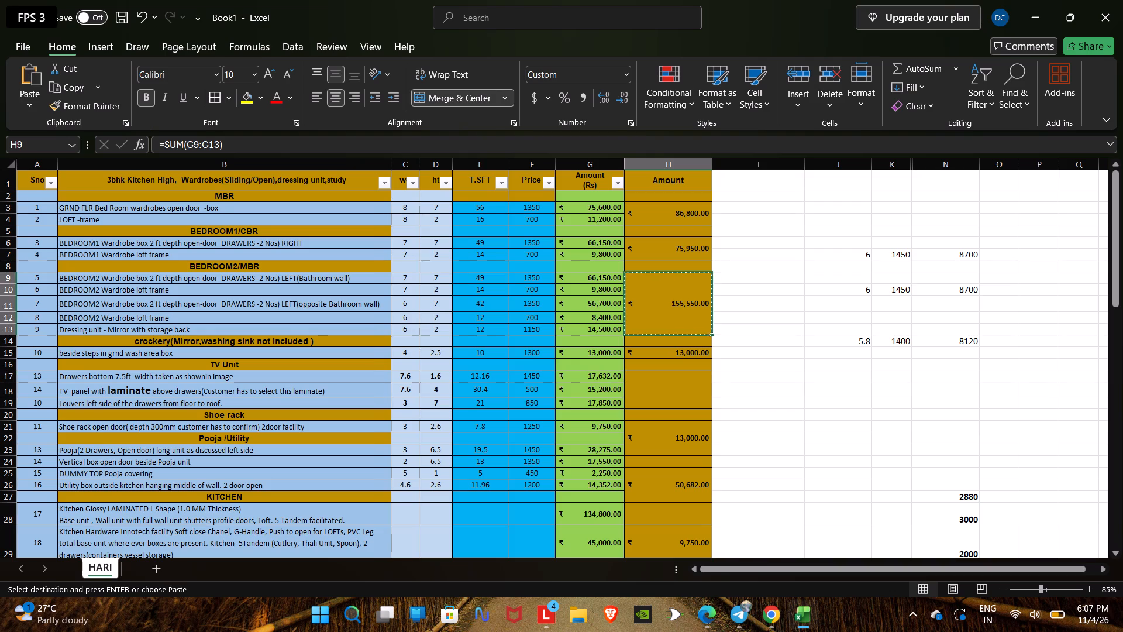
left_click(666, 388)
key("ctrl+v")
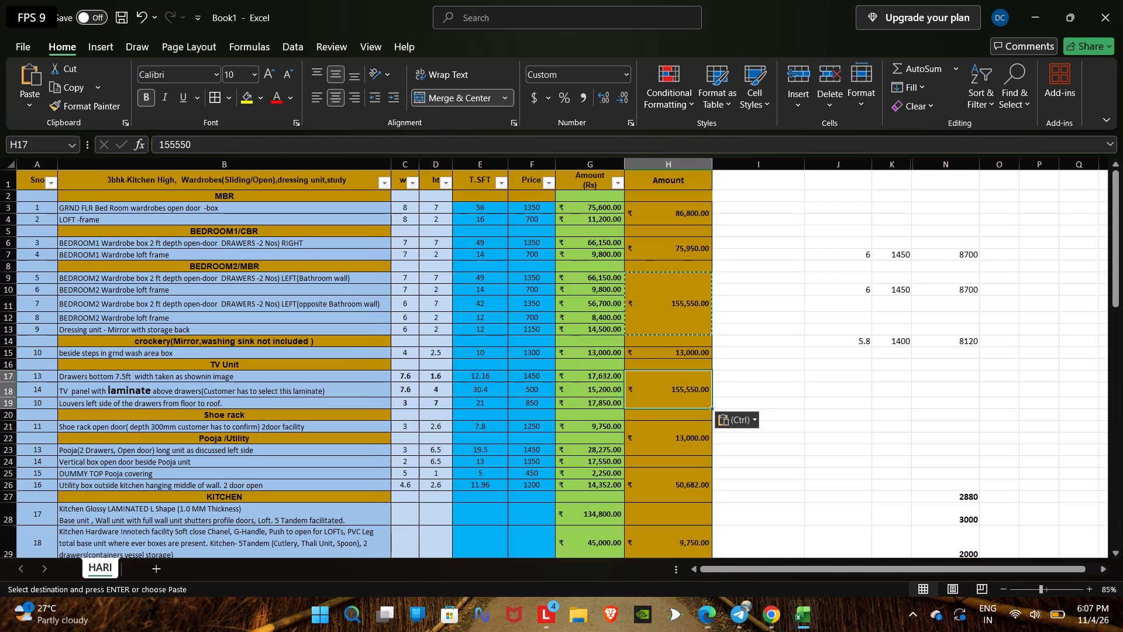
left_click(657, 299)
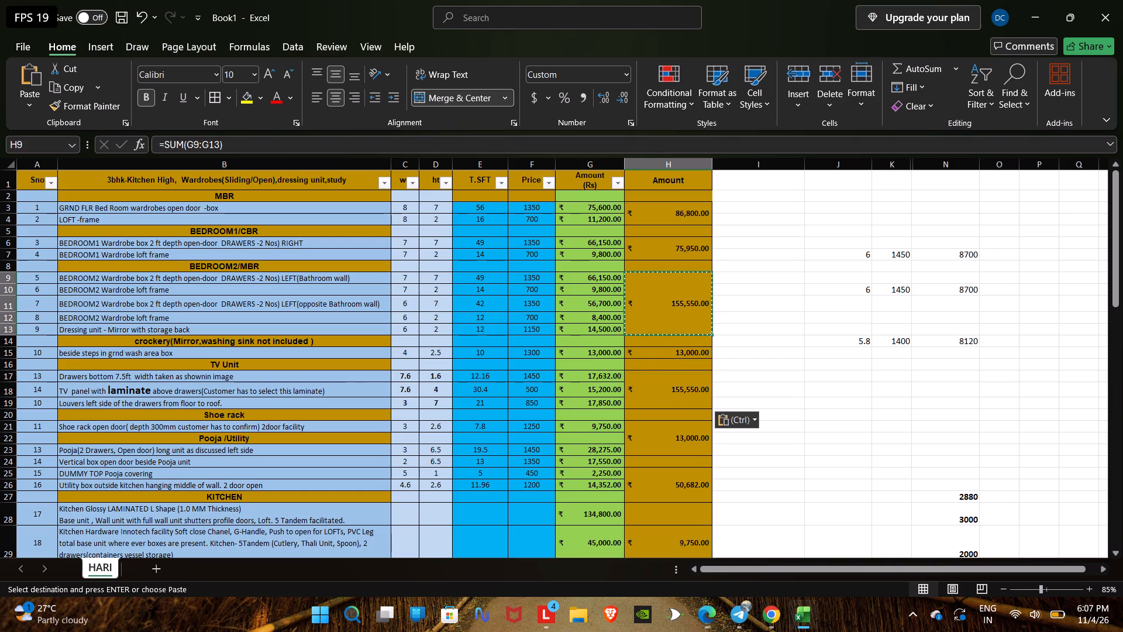
Enter a SUM formula over G17:G19 as the TV Unit subtotal in H17.
left_click(672, 394)
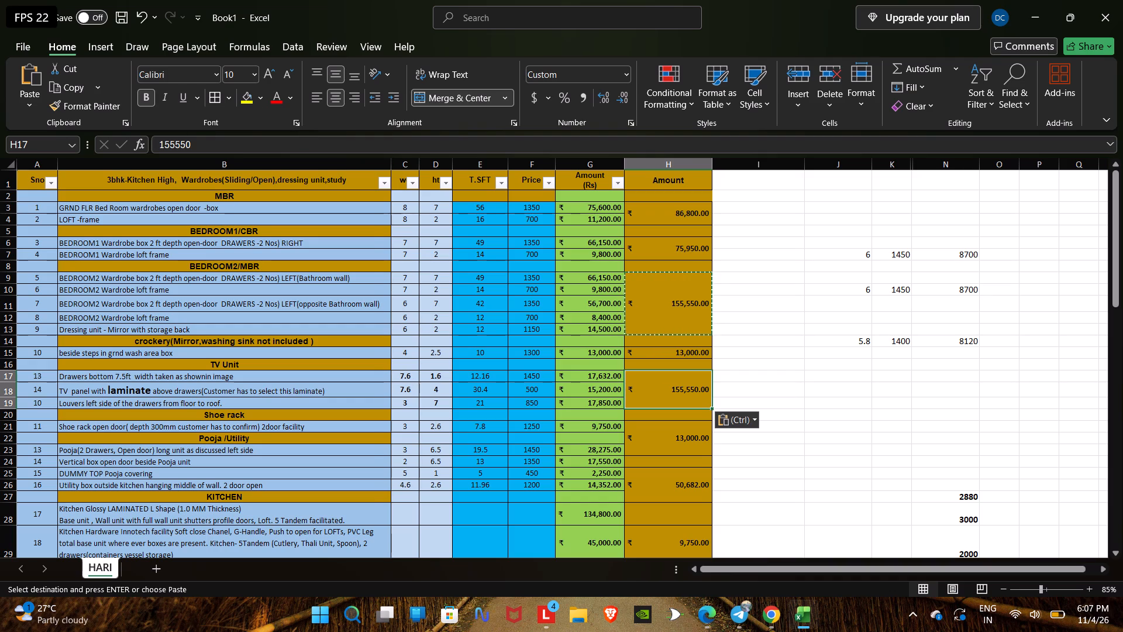
type("=sum(")
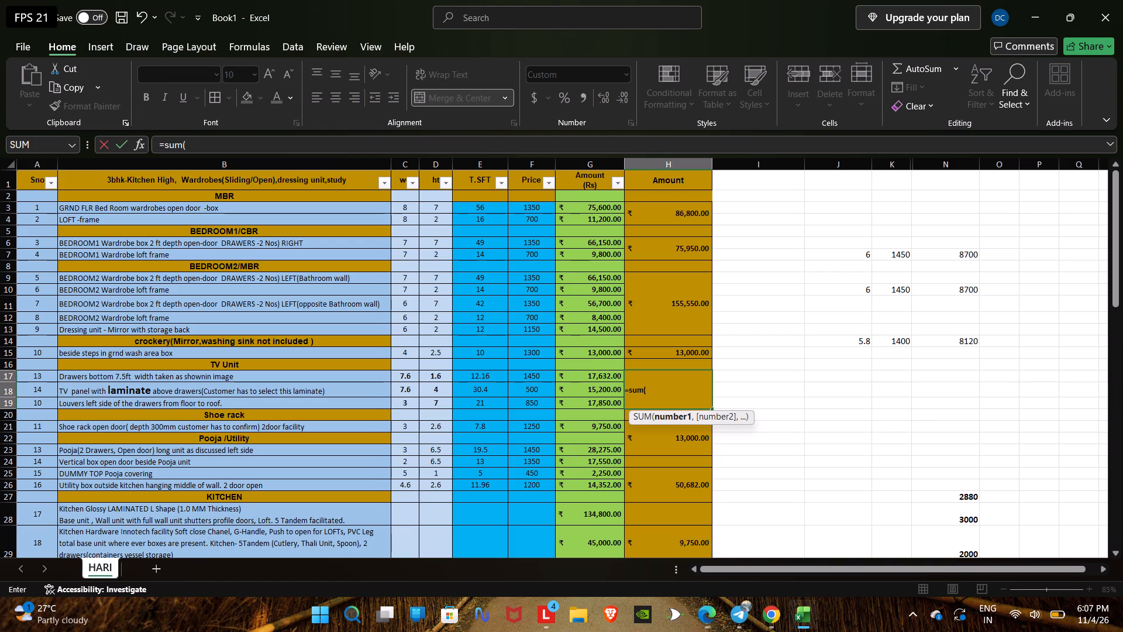
left_click_drag(597, 375, 593, 397)
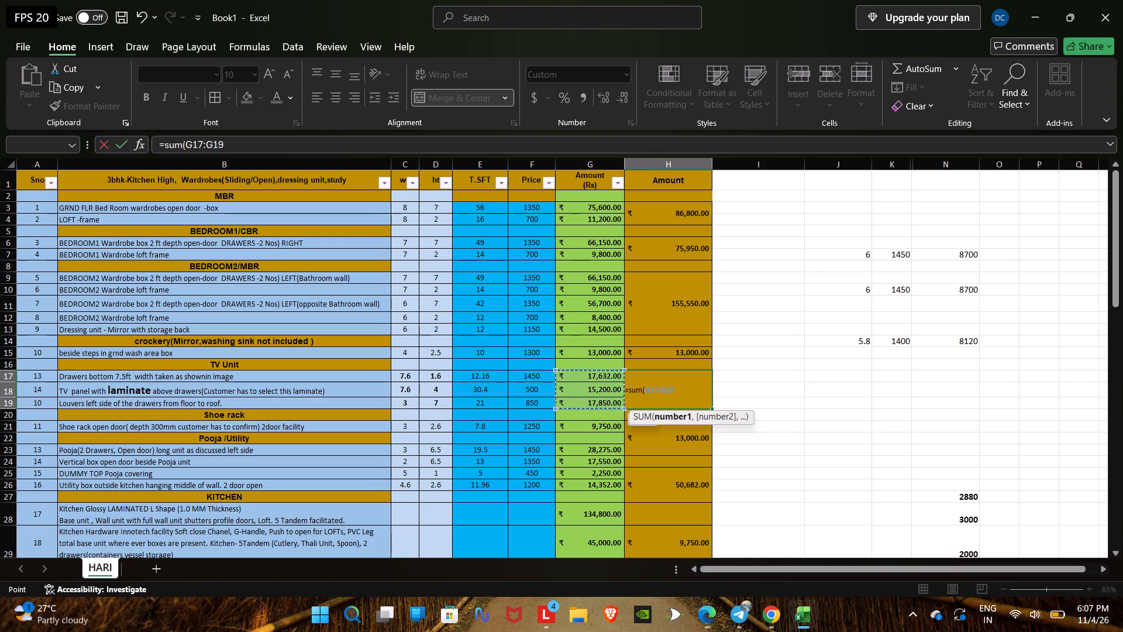
left_click_drag(593, 397, 593, 399)
key("shift+parenright")
key("Return")
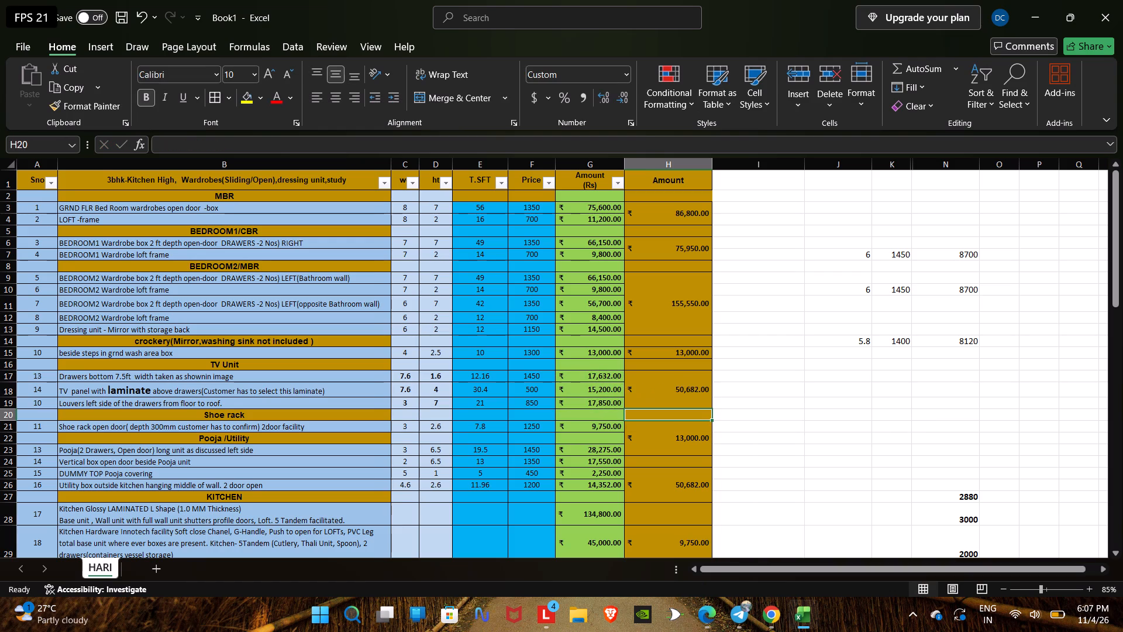
Examine the subtotals in column H from the TV Unit section down through the kitchen calculation against their item rows.
left_click(668, 391)
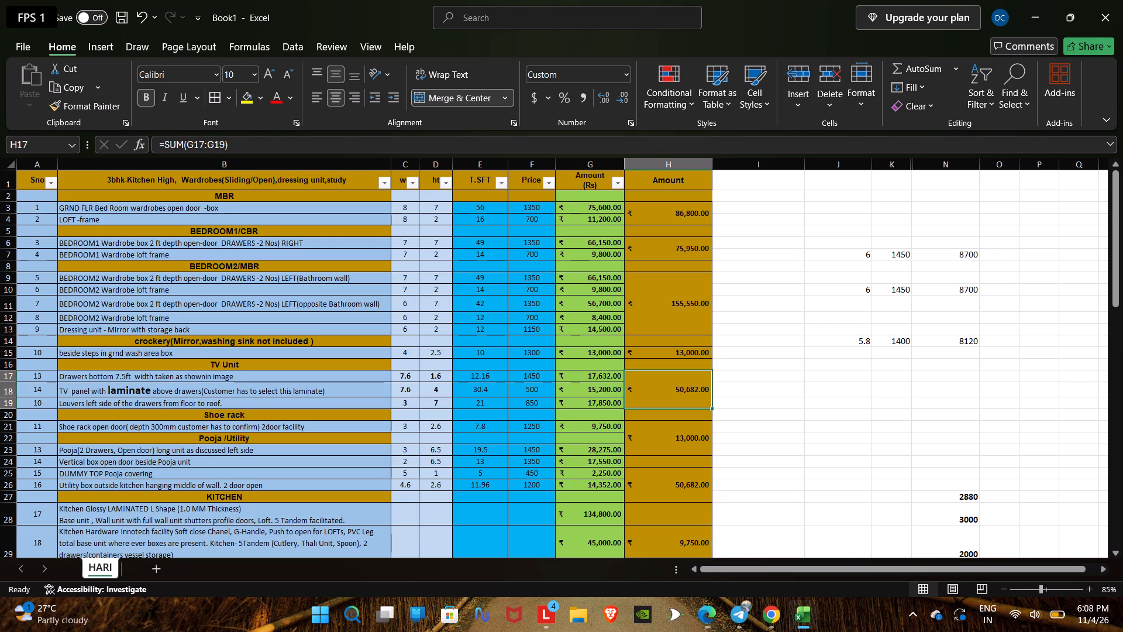
left_click(361, 425)
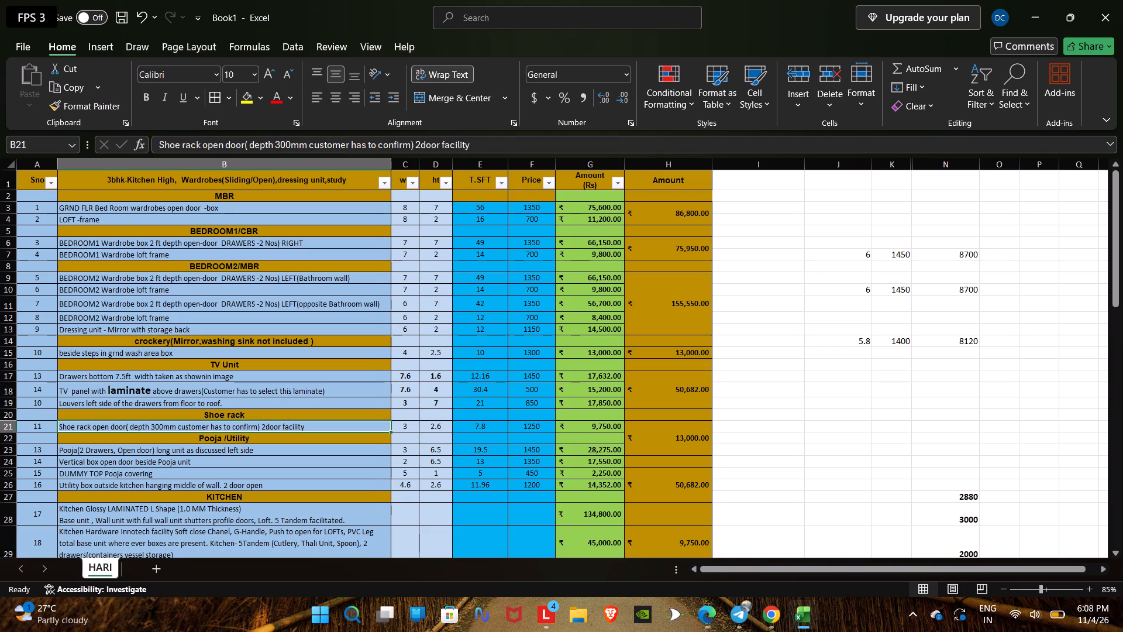
left_click(609, 427)
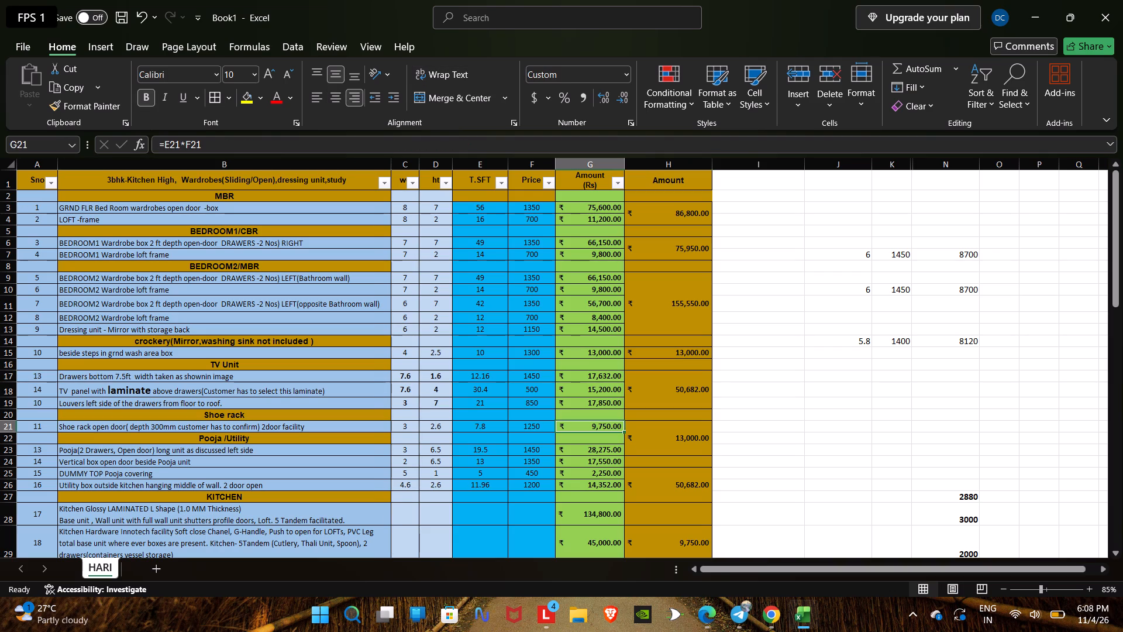
left_click(662, 428)
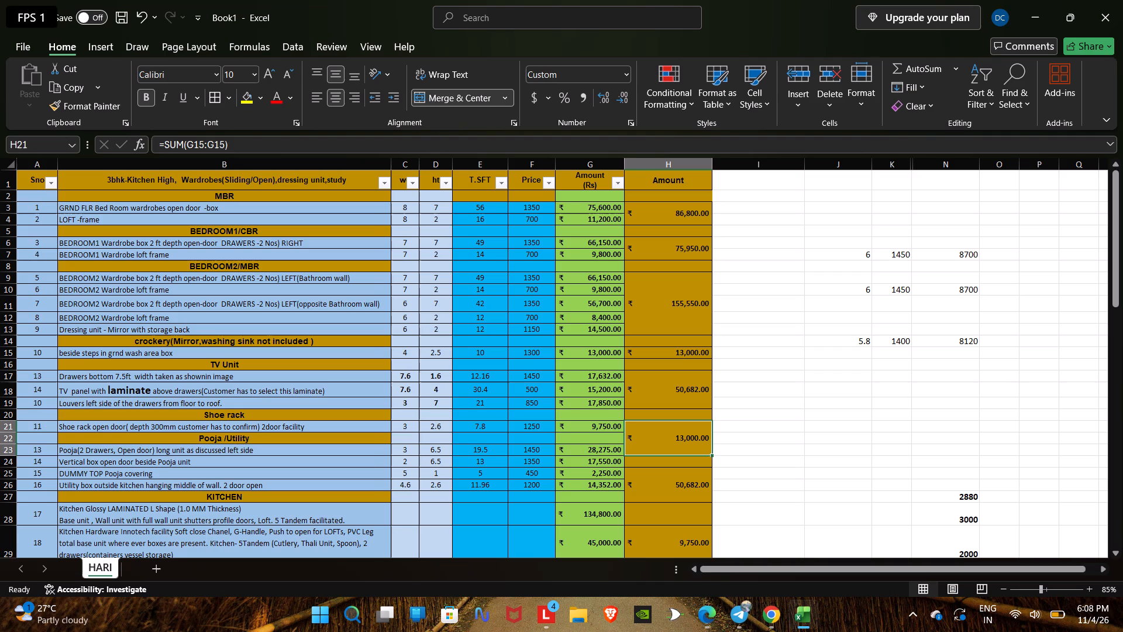
scroll(677, 415, "down", 5)
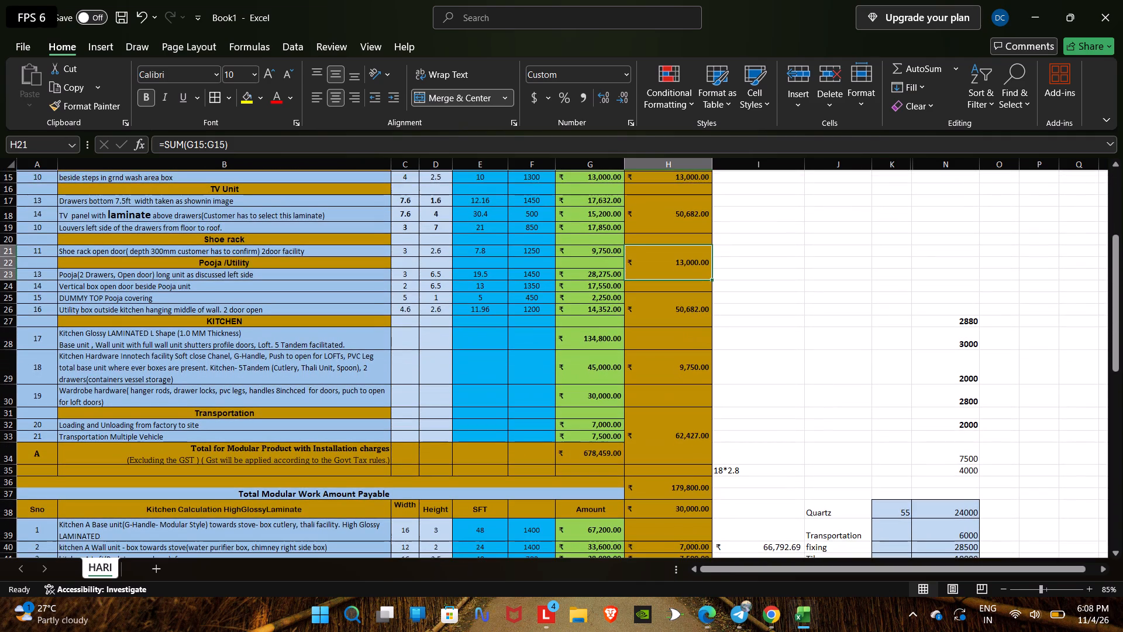
scroll(677, 415, "down", 3)
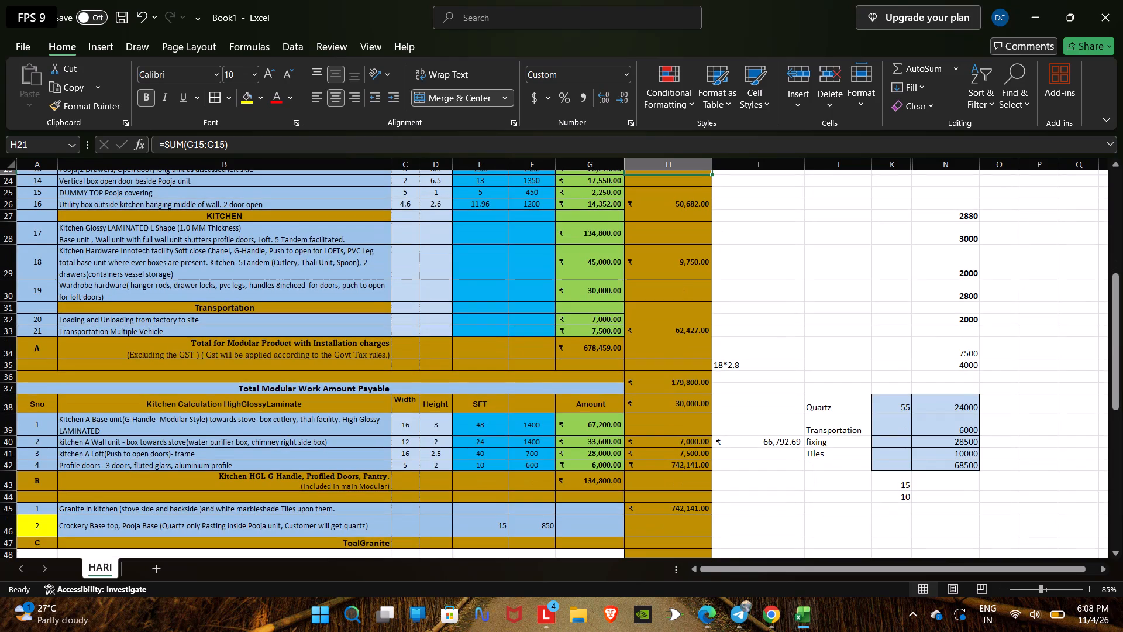
scroll(677, 415, "up", 1)
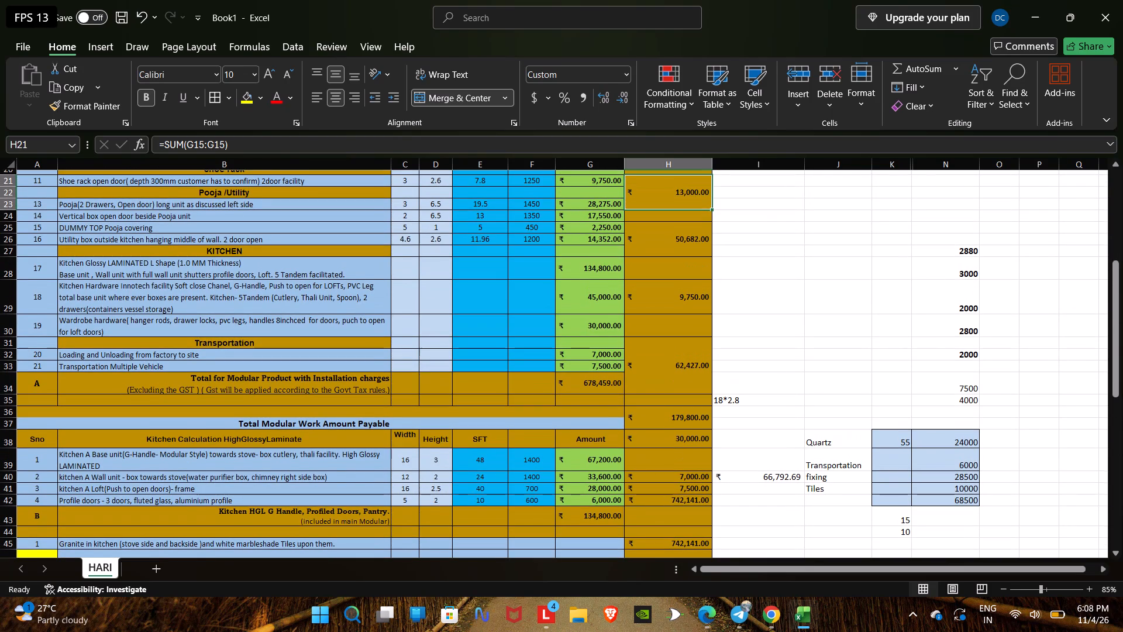
scroll(677, 415, "up", 1)
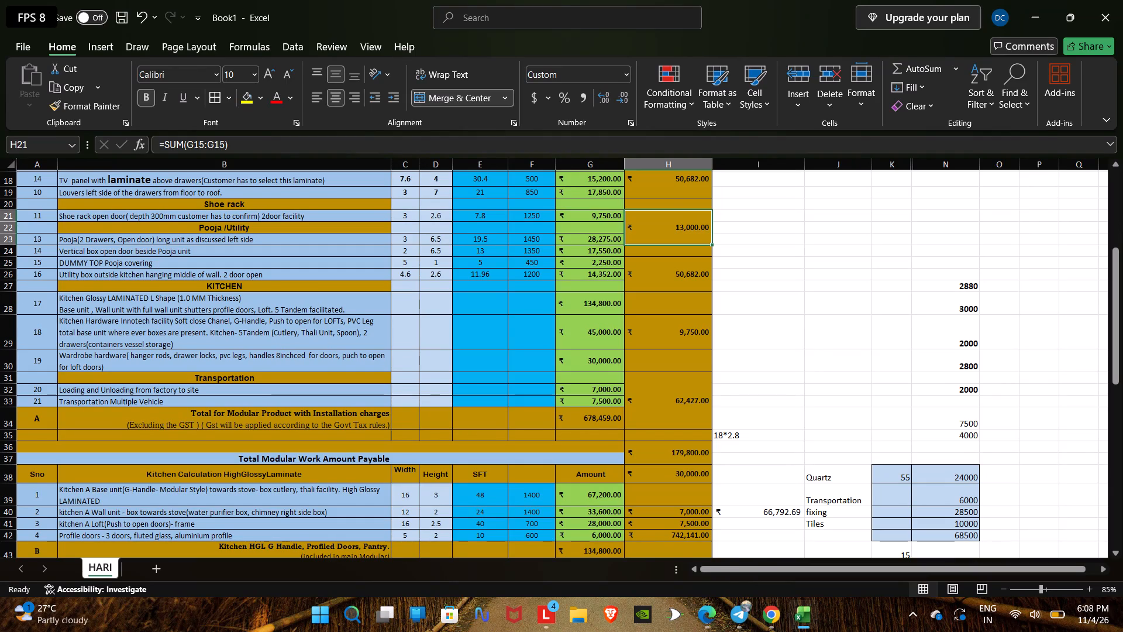
scroll(673, 328, "up", 1)
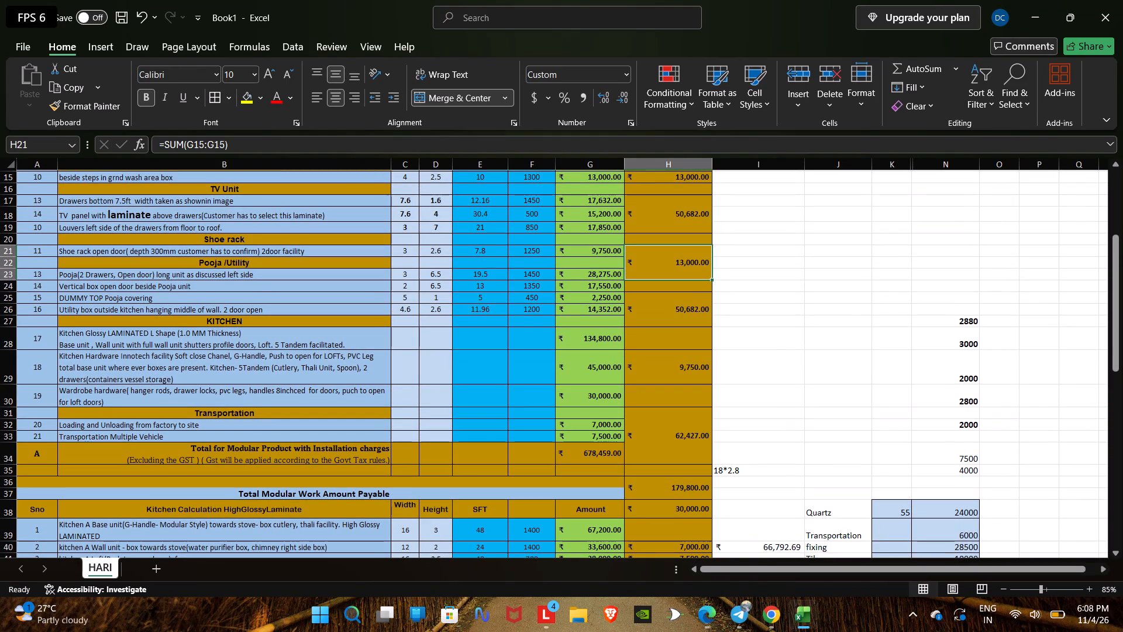
Delete cells H21 to H28 in the Amount column with the cells below shifted up, and check the Shoe rack and Pooja subtotals.
left_click(681, 339, "shift")
right_click(670, 321)
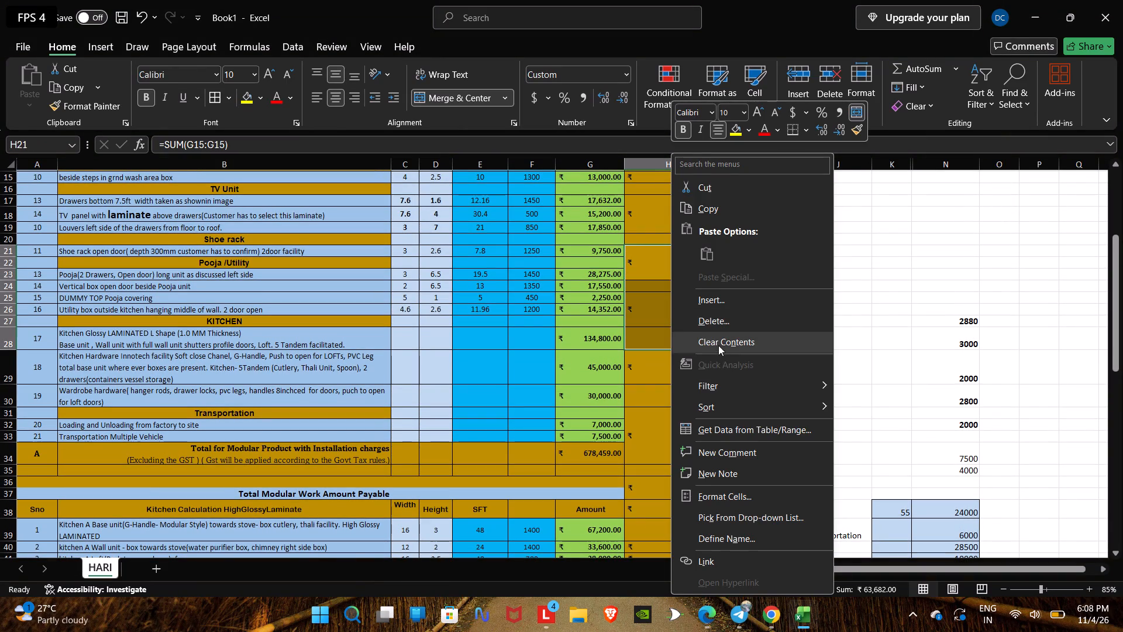
left_click(731, 317)
left_click(721, 328)
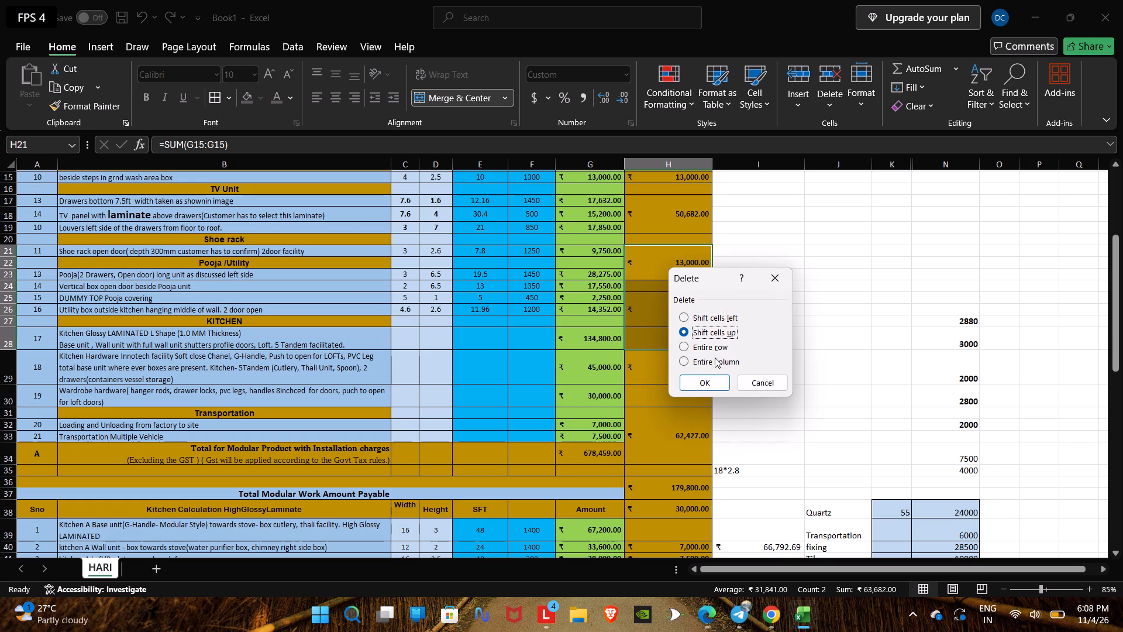
left_click(706, 384)
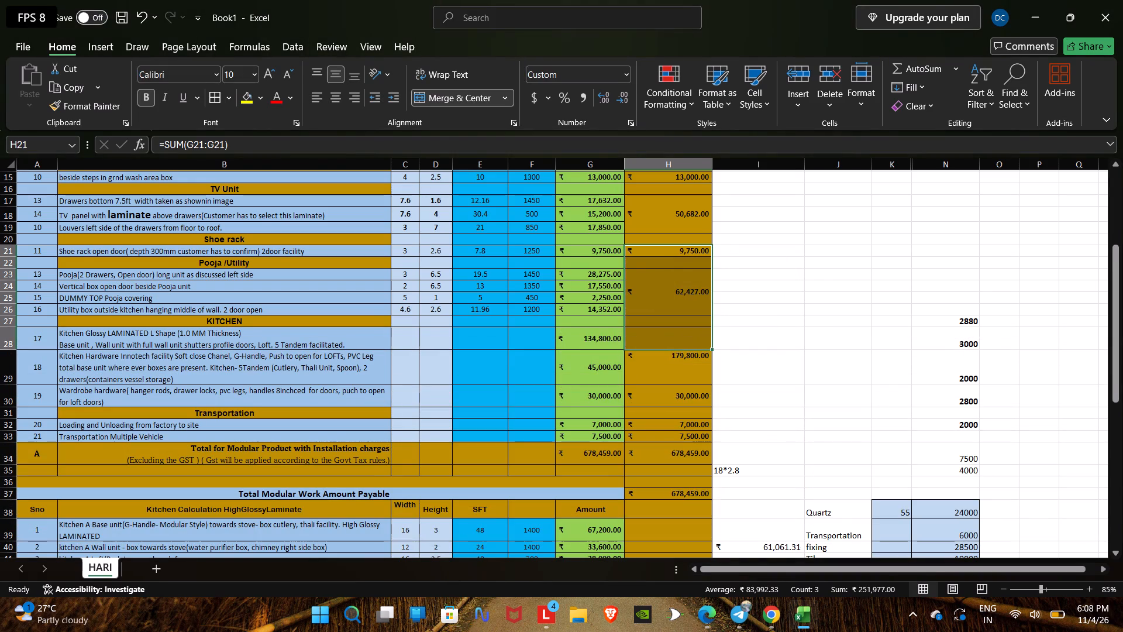
left_click(669, 252)
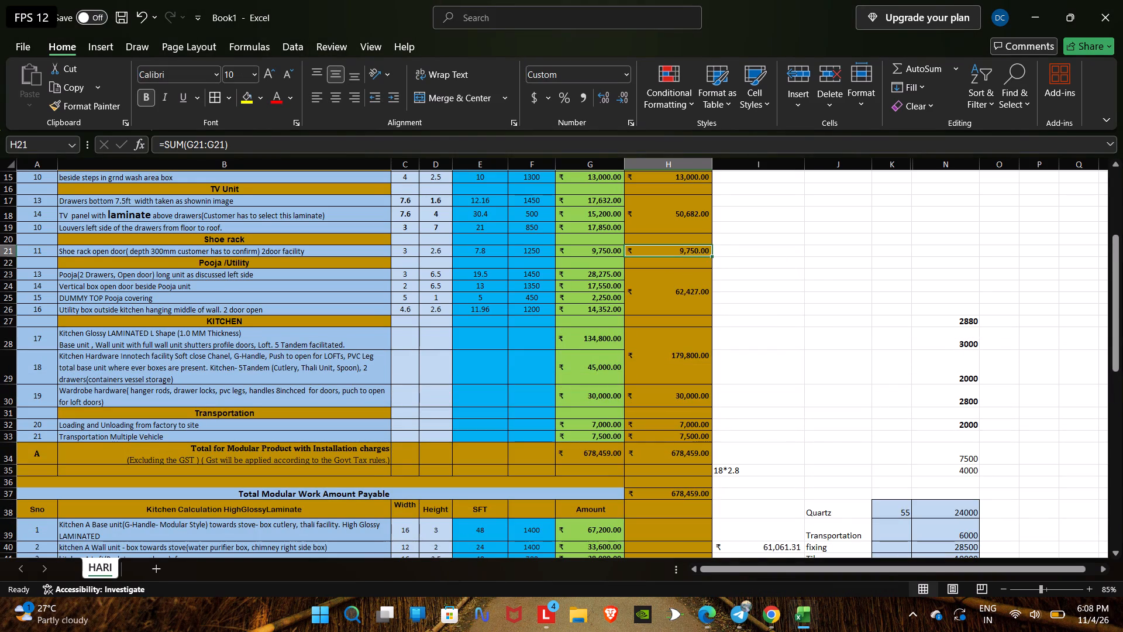
left_click(675, 291)
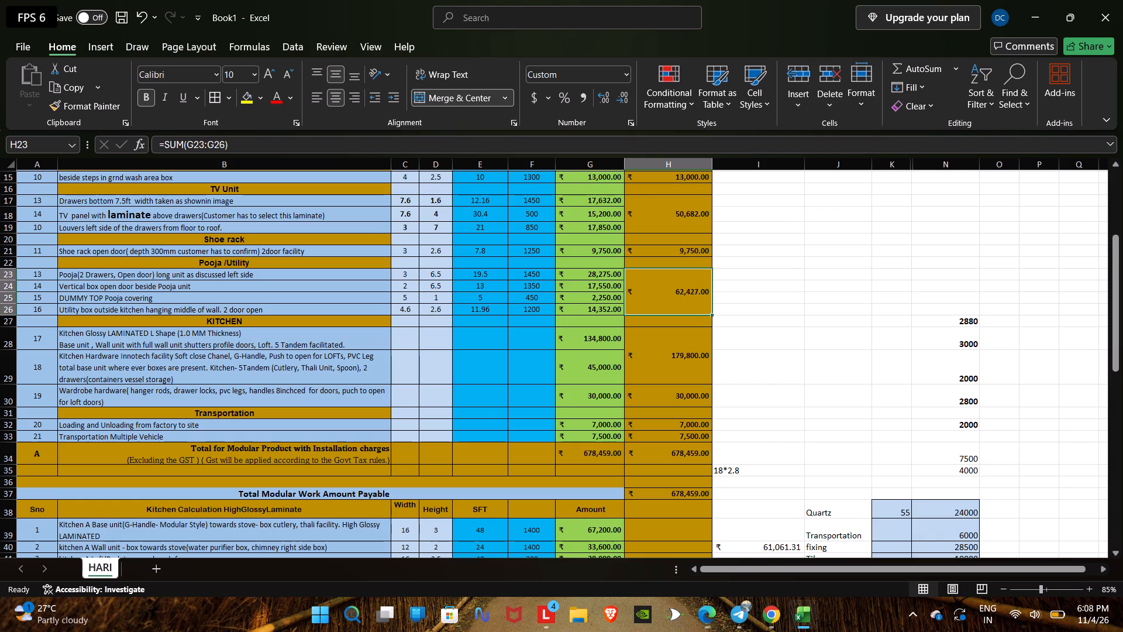
Reword the first Pooja item's description in B23 as "Pooja(2 Drawers, Open door) long unit entering into Kitchen, opposite steps".
left_click(285, 278)
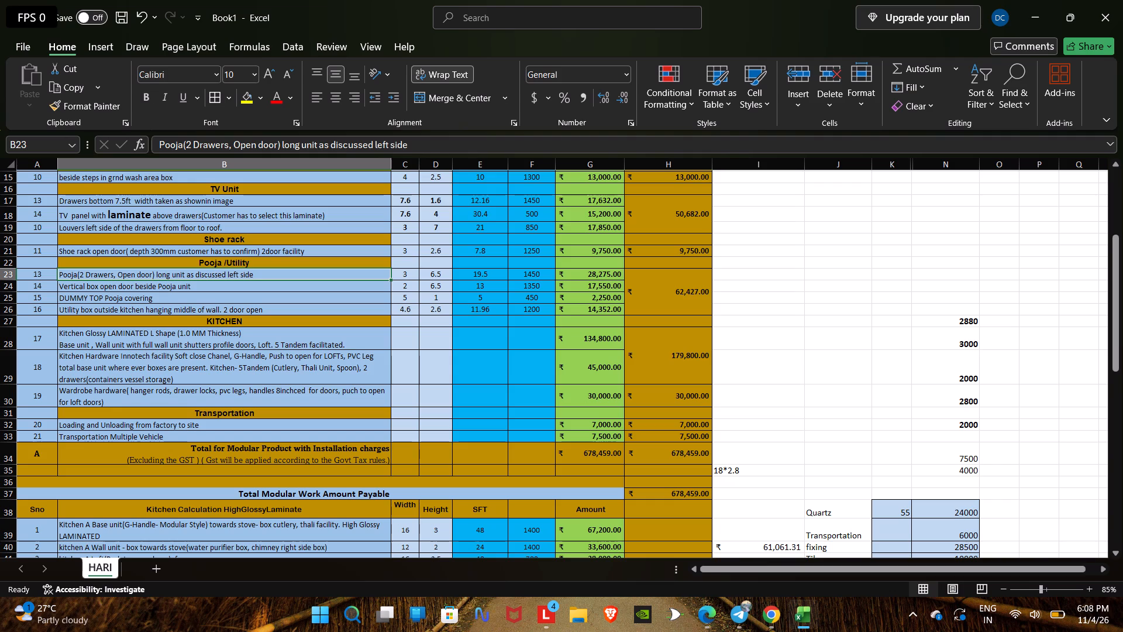
left_click(408, 276)
left_click(443, 275)
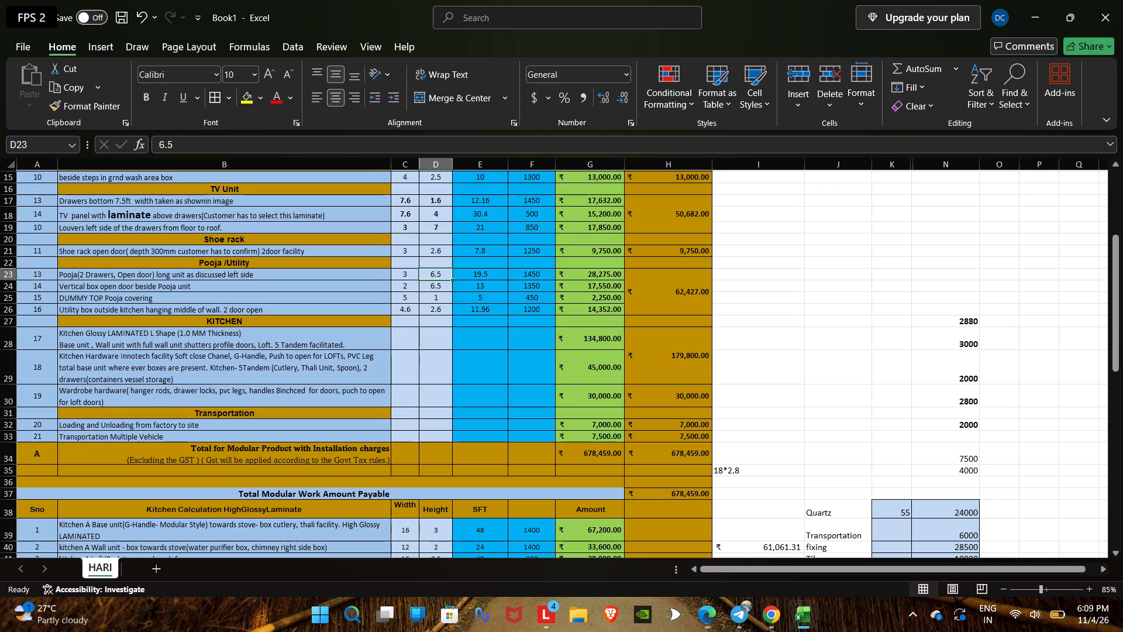
double_click(271, 277)
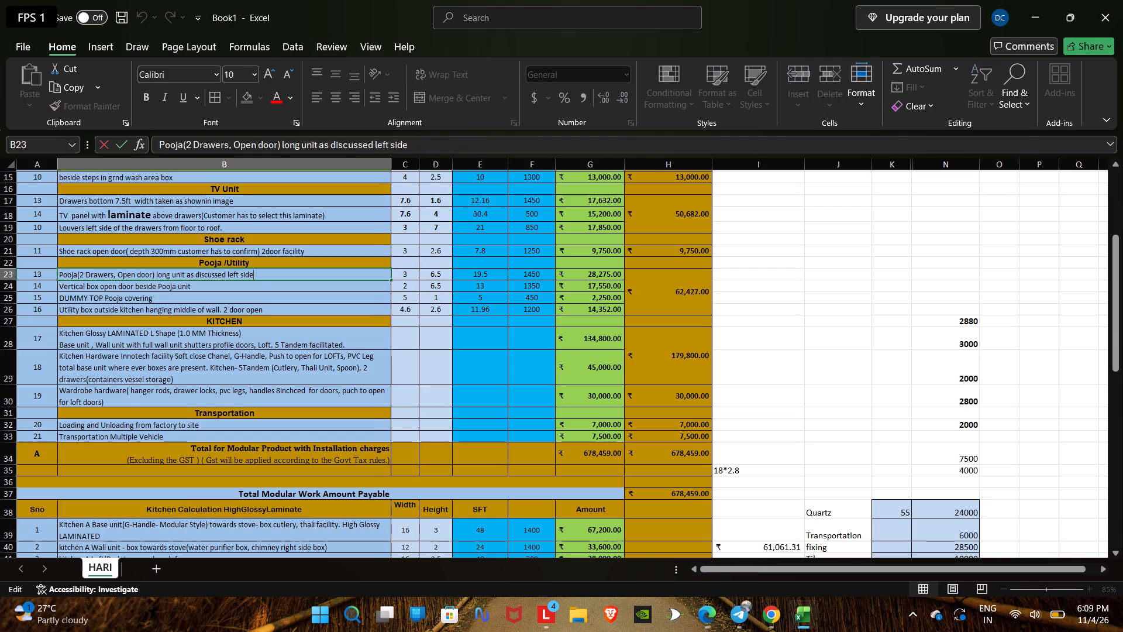
key("BackSpace")
key("BackSpace")
key("BackSpace")
key("BackSpace")
key("BackSpace")
key("BackSpace")
key("BackSpace")
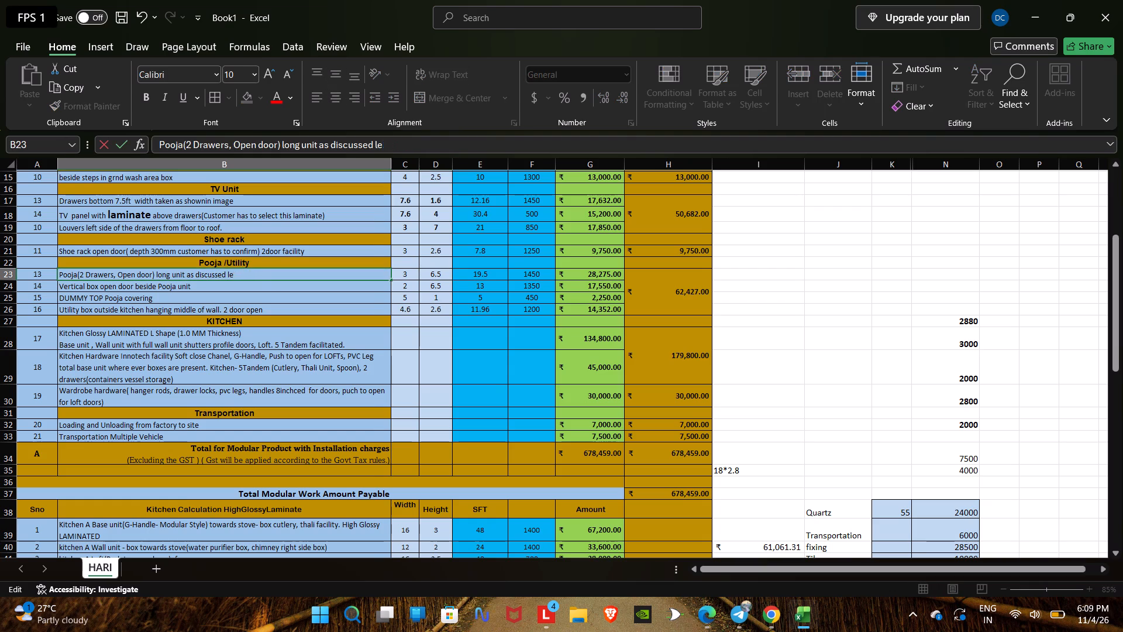
key("BackSpace")
key("BackSpace")
key("BackSpace")
key("BackSpace")
key("BackSpace")
key("BackSpace")
key("BackSpace")
key("BackSpace")
key("BackSpace")
key("BackSpace")
key("BackSpace")
key("BackSpace")
key("BackSpace")
key("BackSpace")
key("BackSpace")
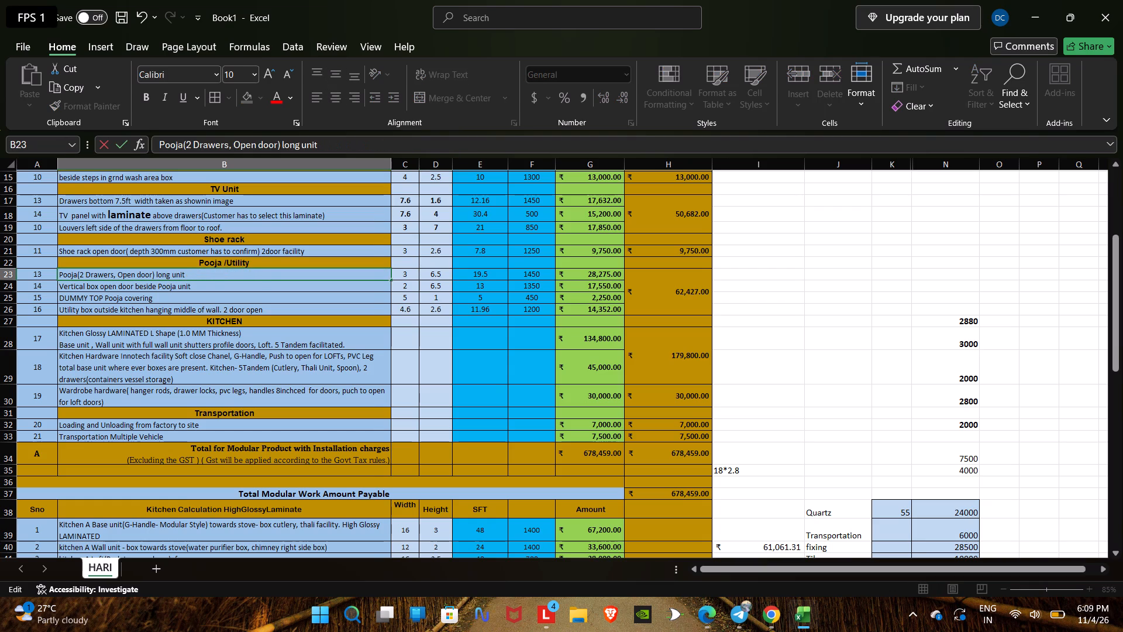
type("entering into Kit")
type("chen")
key("space")
type("area")
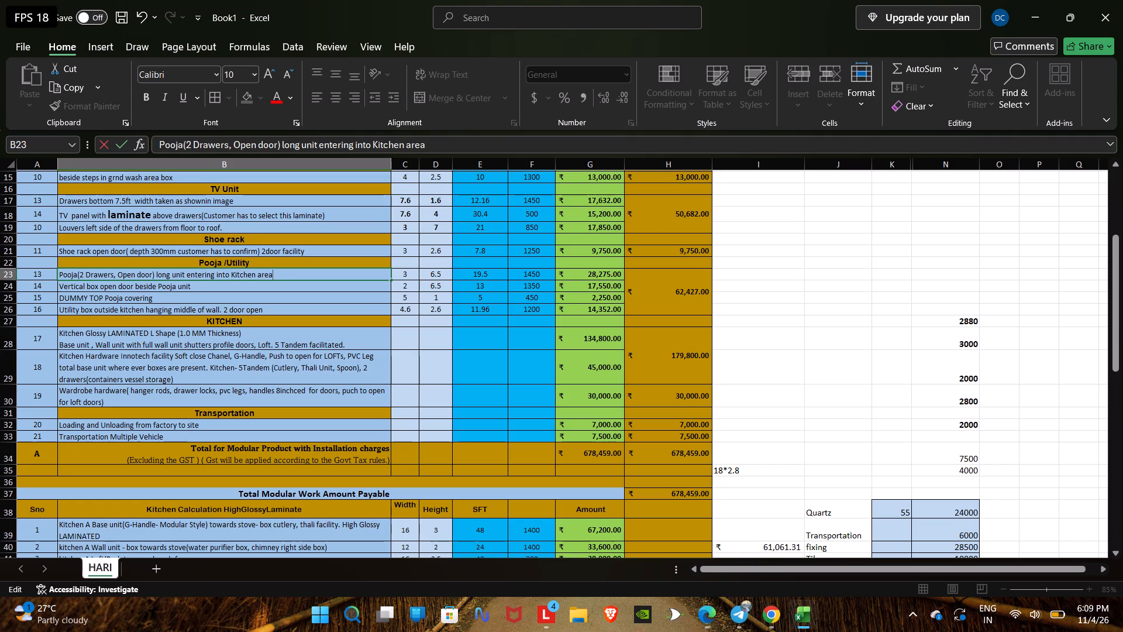
key("BackSpace")
key("BackSpace")
key("BackSpace")
key("BackSpace")
key("BackSpace")
type(", opposite")
key("space")
type("steps")
key("Tab")
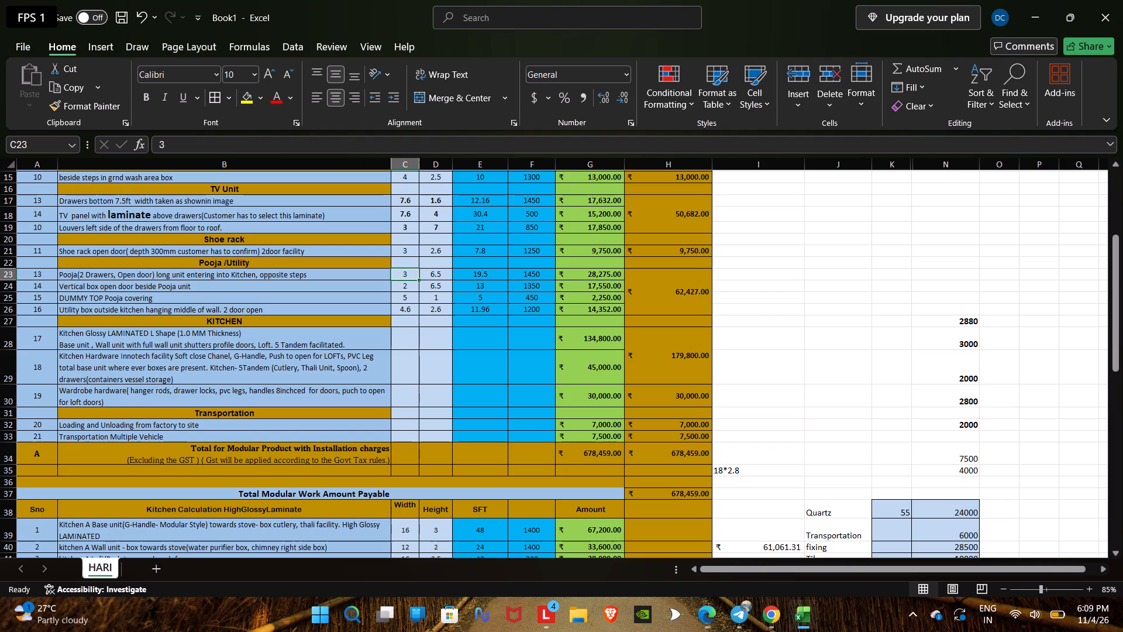
Delete the vertical box and DUMMY TOP Pooja items, cells A24 to G25, shifting the cells below up.
left_click(191, 276)
left_click(115, 287)
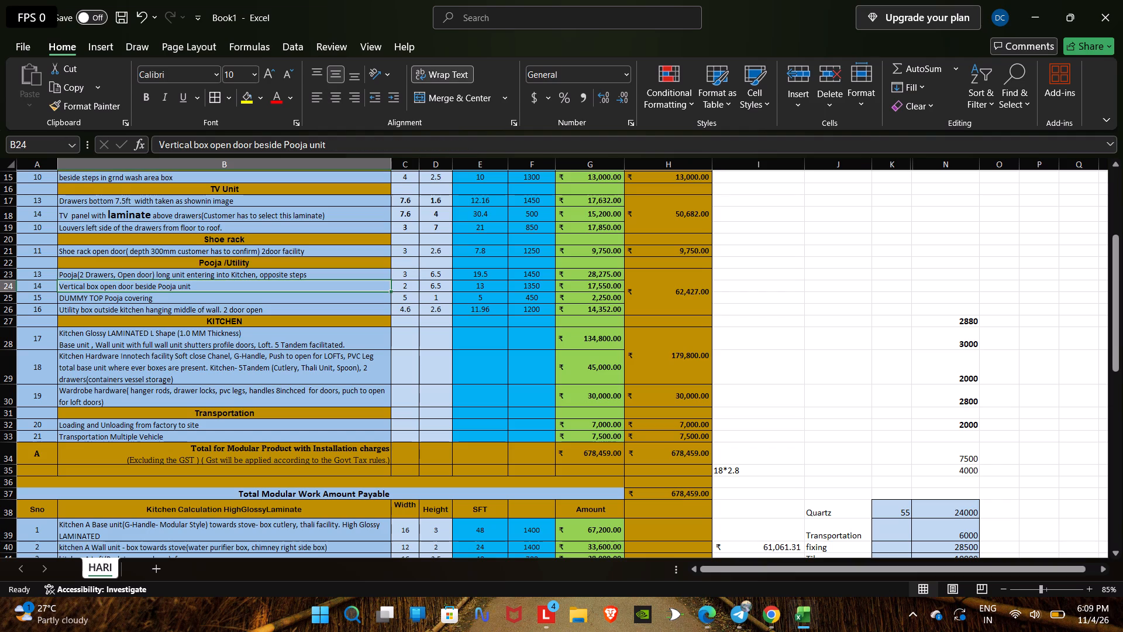
left_click(46, 286)
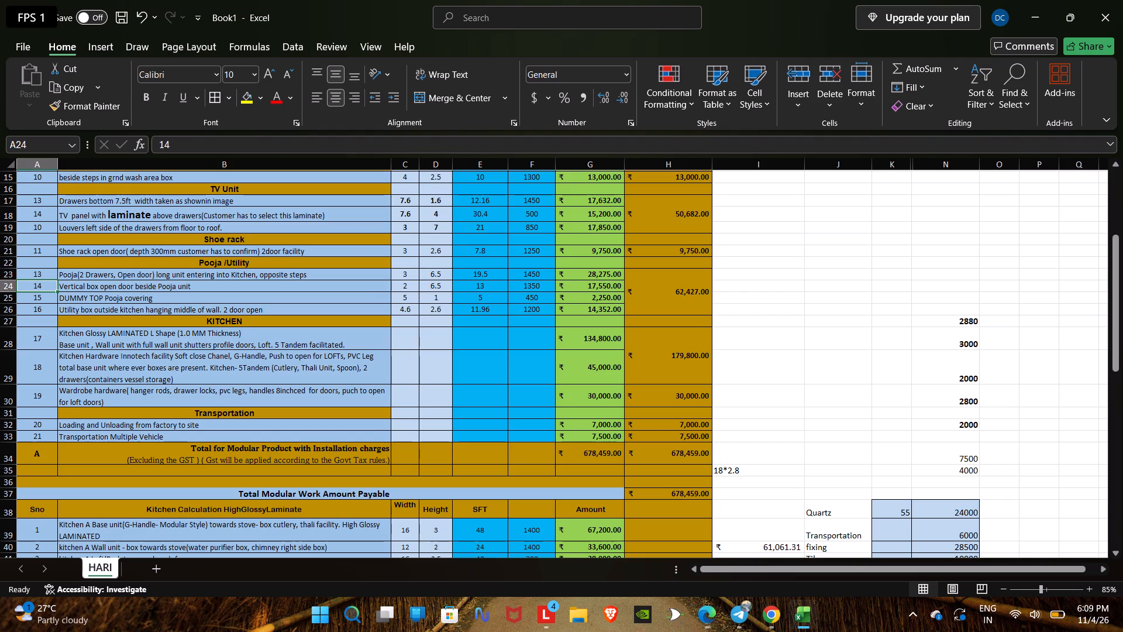
left_click(605, 298, "shift")
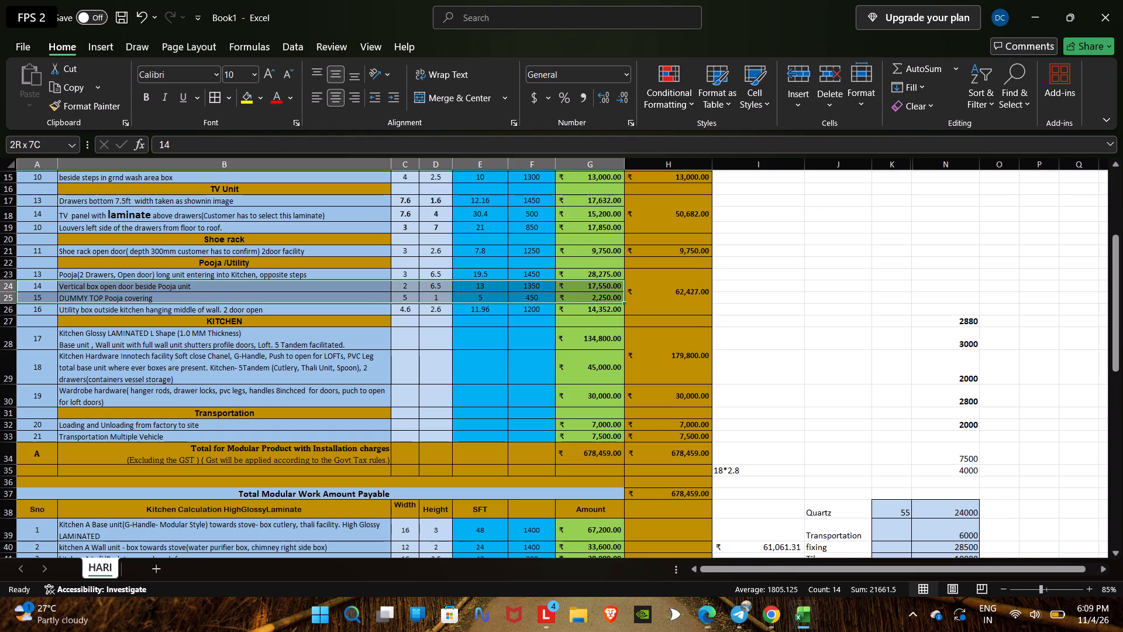
right_click(604, 294)
left_click(653, 298)
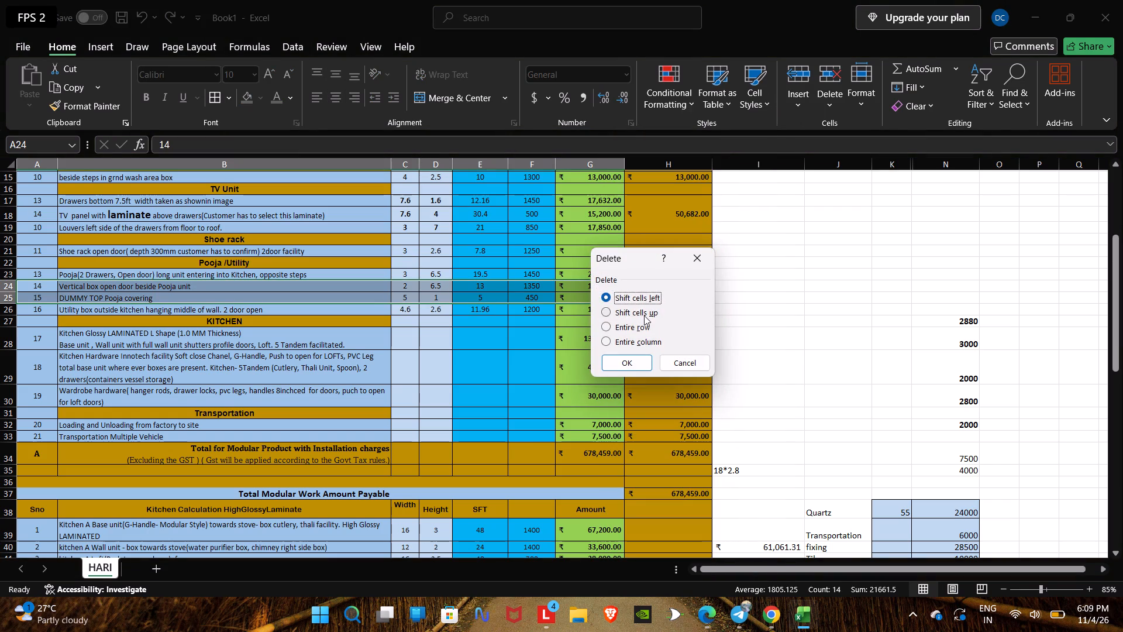
left_click(644, 315)
left_click(635, 361)
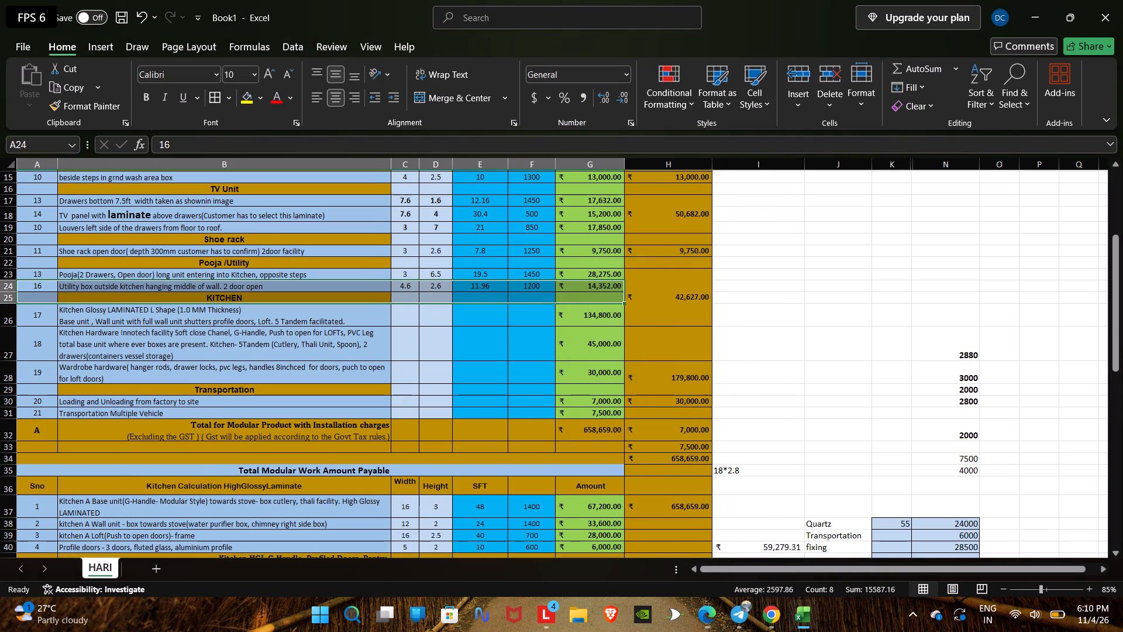
Set the kitchen utility box item's width to 4 and its rate to 1350.
left_click(407, 286)
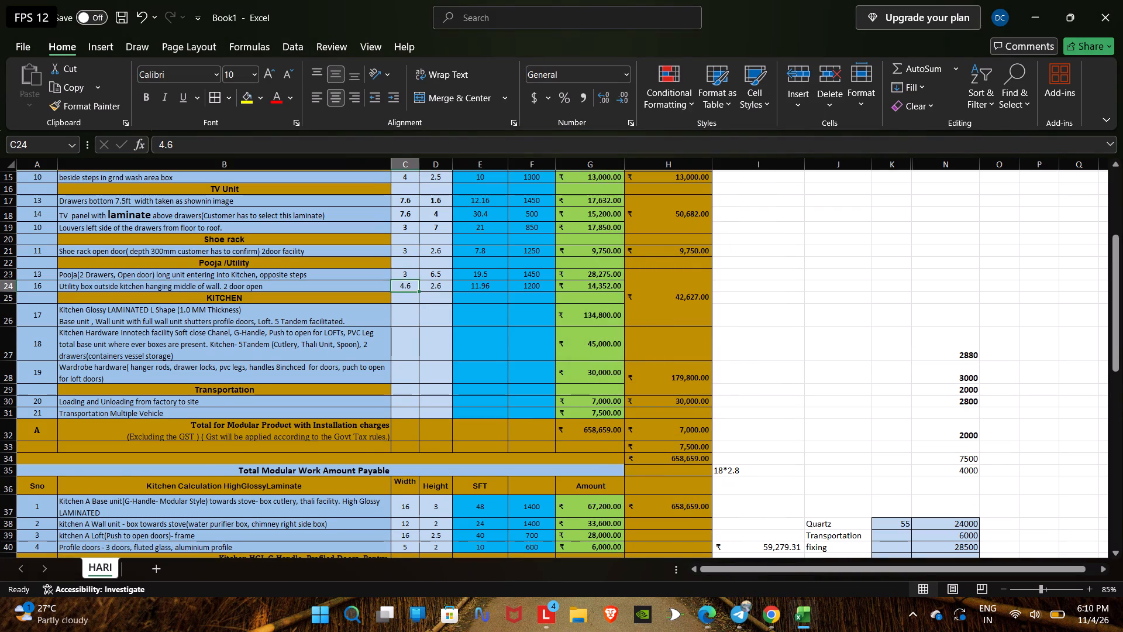
key("4")
key("Tab")
key("Tab")
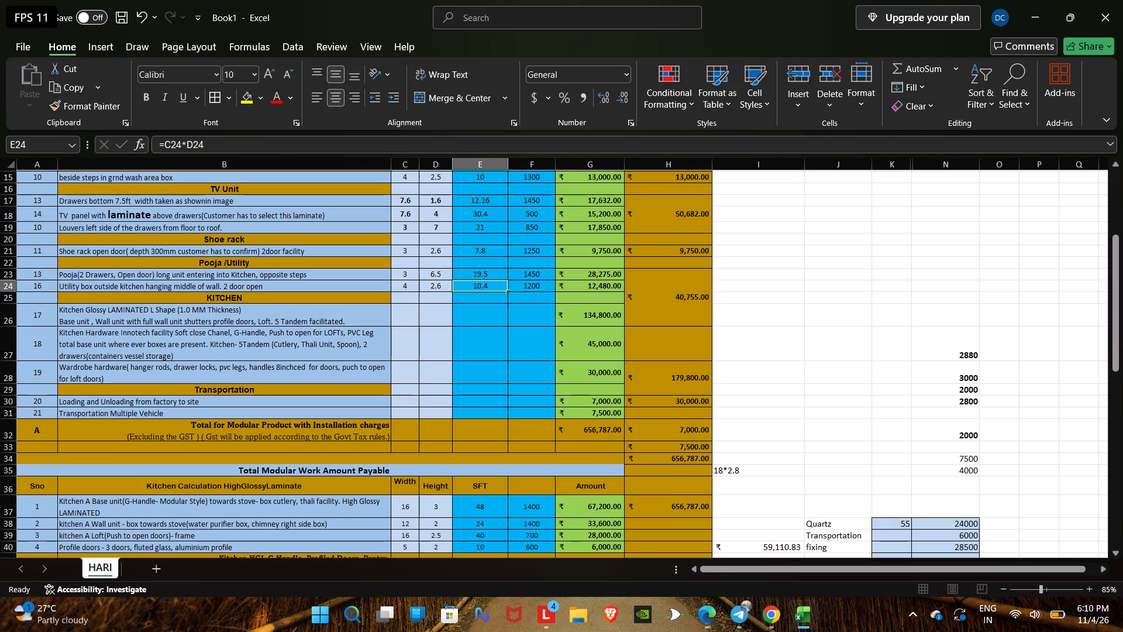
key("Tab")
type("1350")
key("Tab")
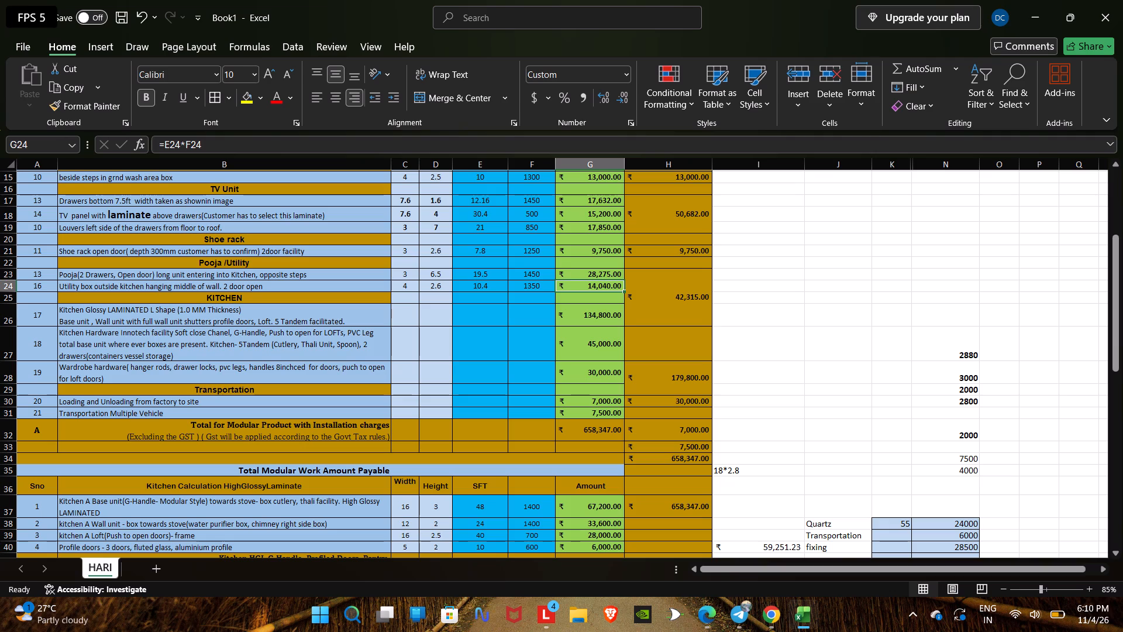
Unmerge the Pooja/Utility subtotal cell in column H and merge and centre only H23:H24 for it.
left_click(671, 273)
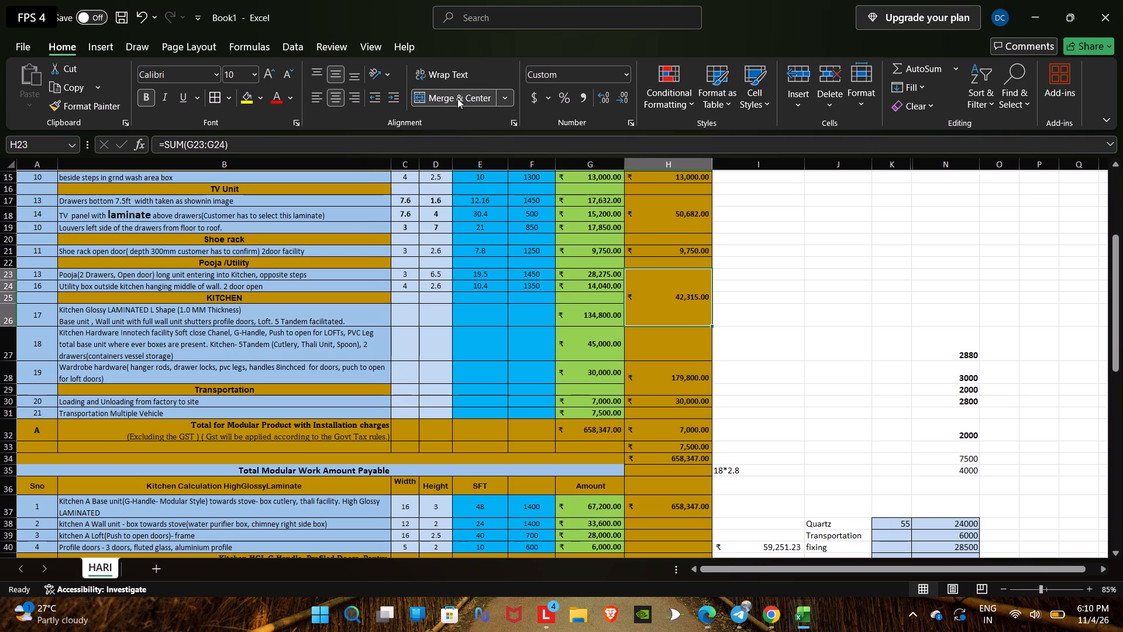
left_click(459, 104)
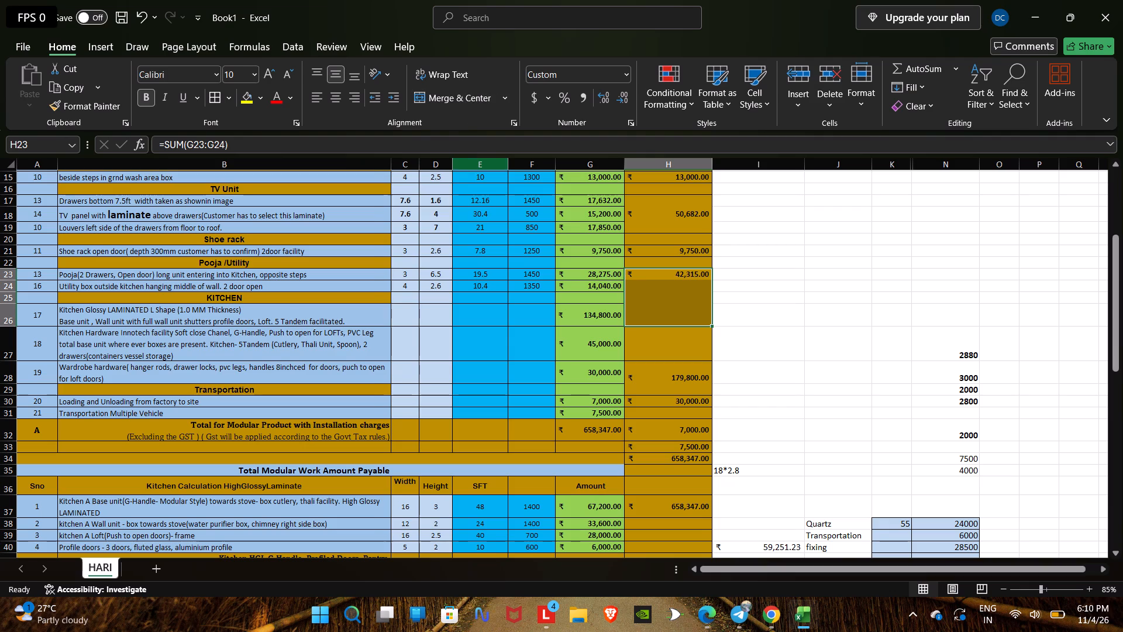
left_click(663, 288, "shift")
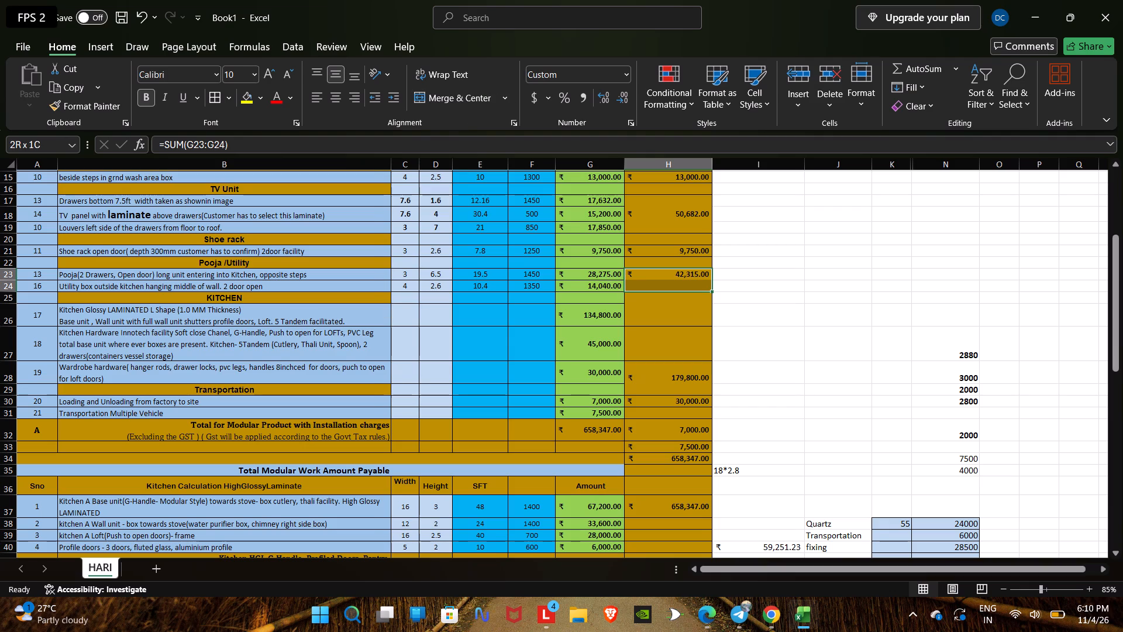
left_click(448, 99)
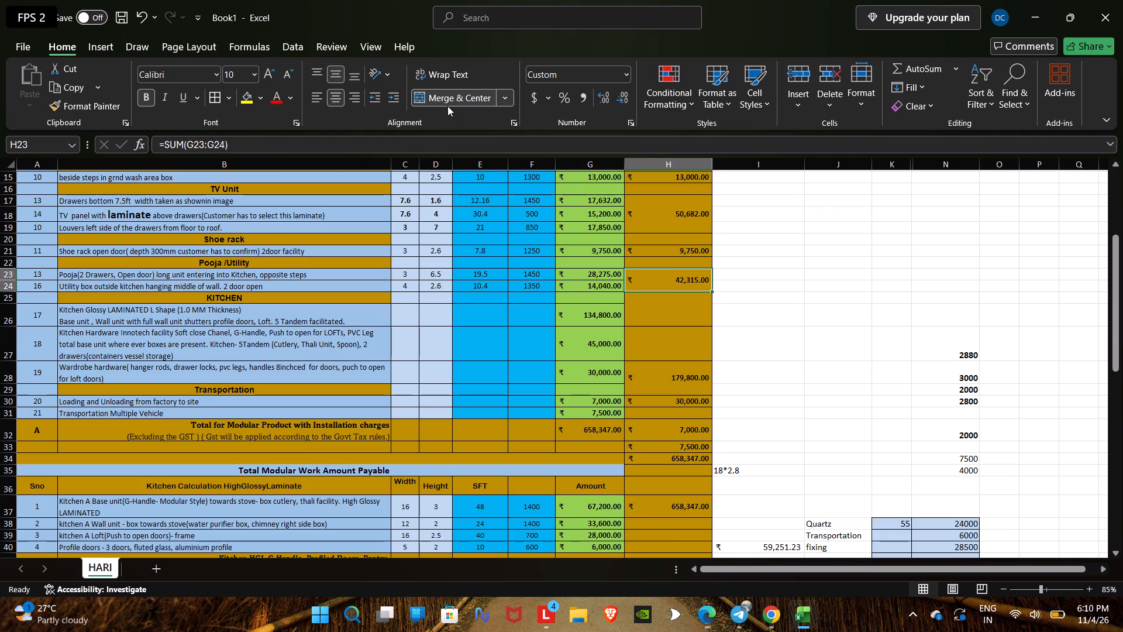
Apply a border to H25 beside the KITCHEN heading, and merge and centre H26:H27 for the kitchen subtotal.
left_click(663, 301)
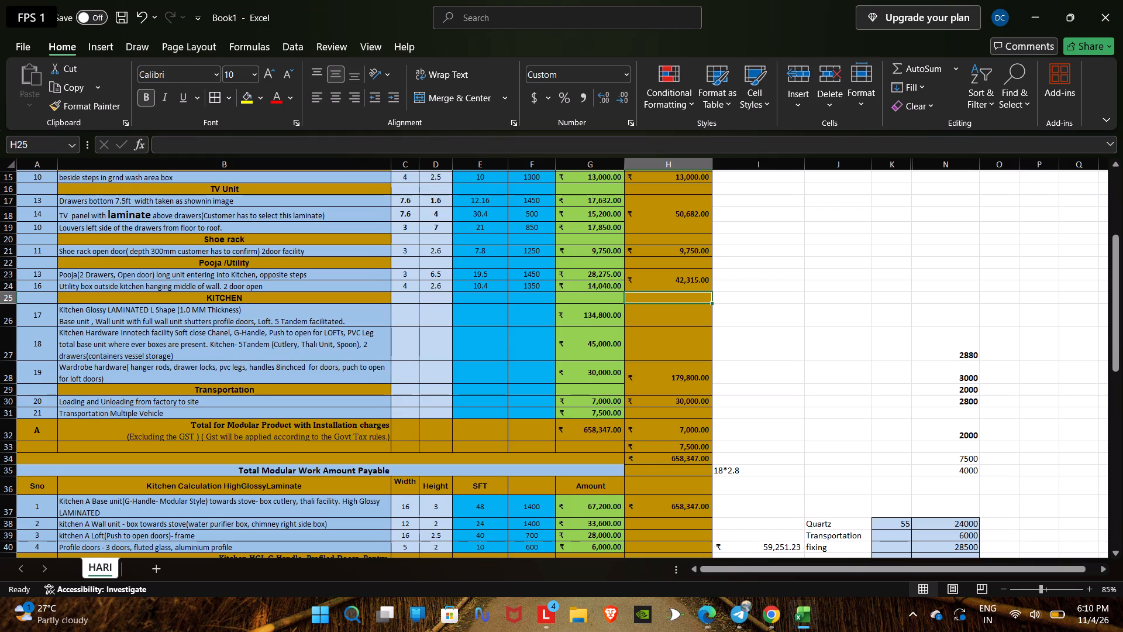
left_click(667, 314)
left_click(652, 298)
left_click(212, 99)
left_click(639, 317)
left_click(670, 353, "shift")
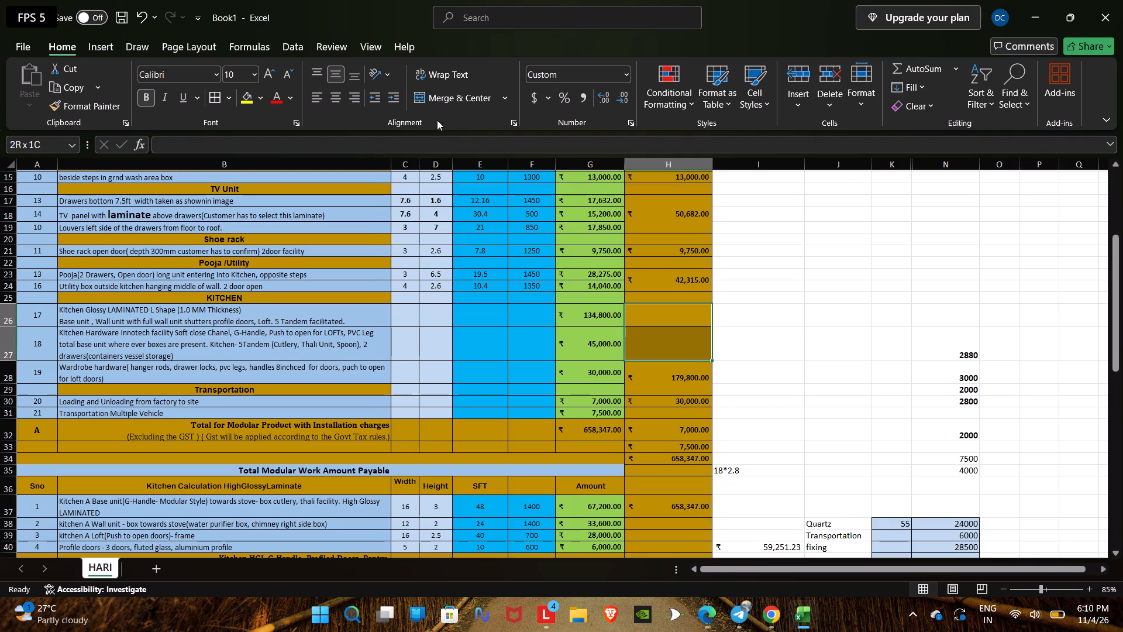
left_click(453, 98)
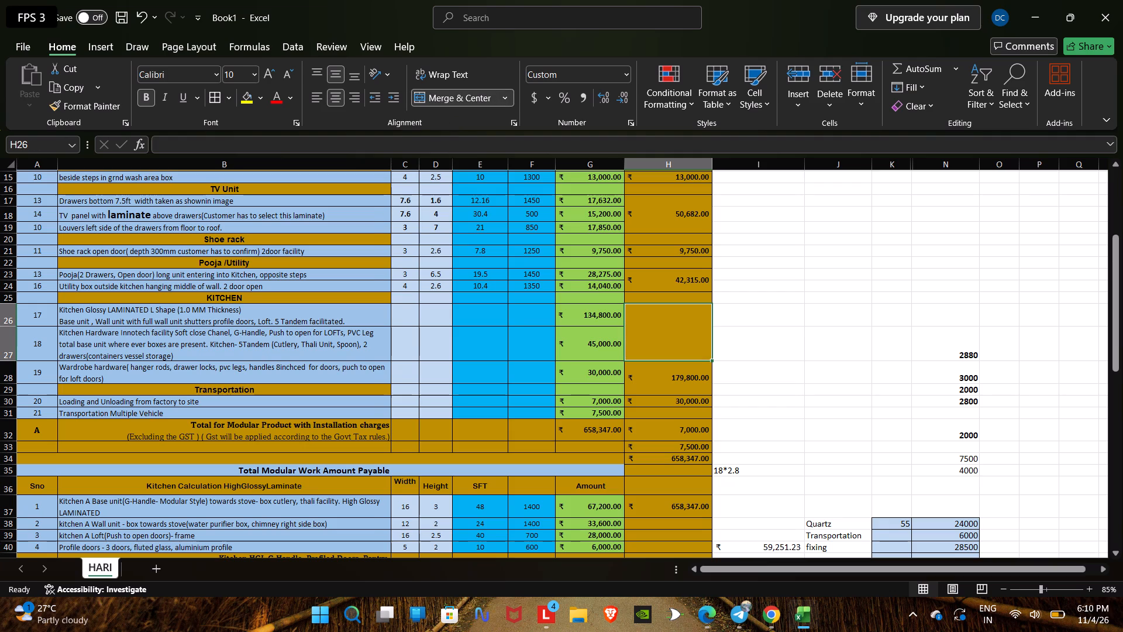
Enter a SUM formula over G26:G27 as the kitchen subtotal in H26.
left_click(676, 335)
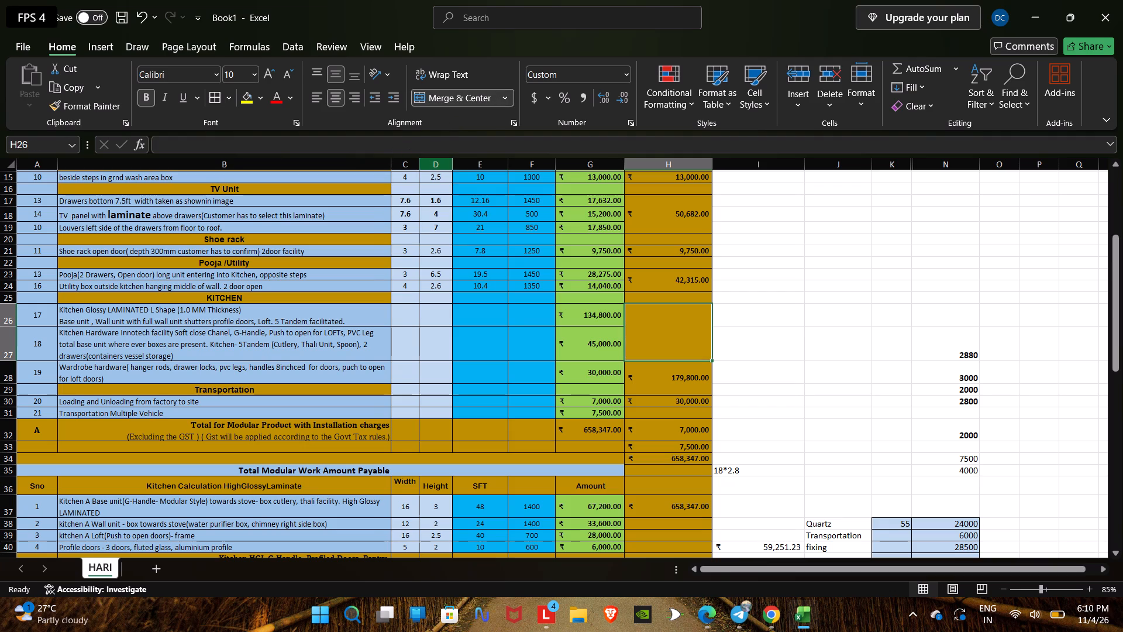
type("=sum(")
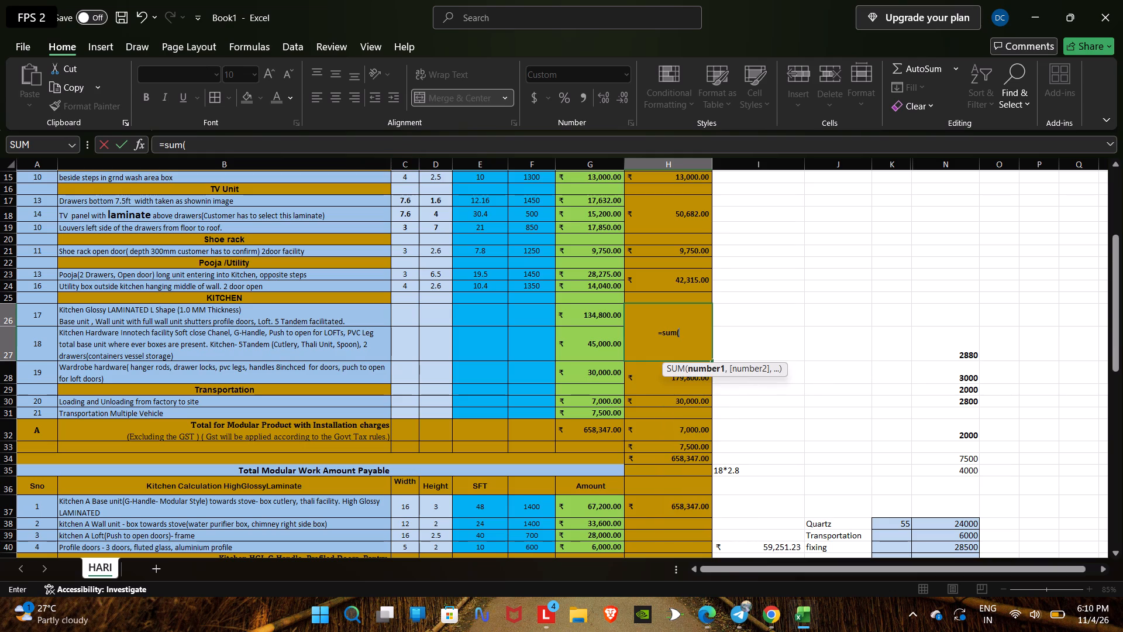
left_click_drag(589, 318, 593, 336)
key("shift+parenright")
key("Return")
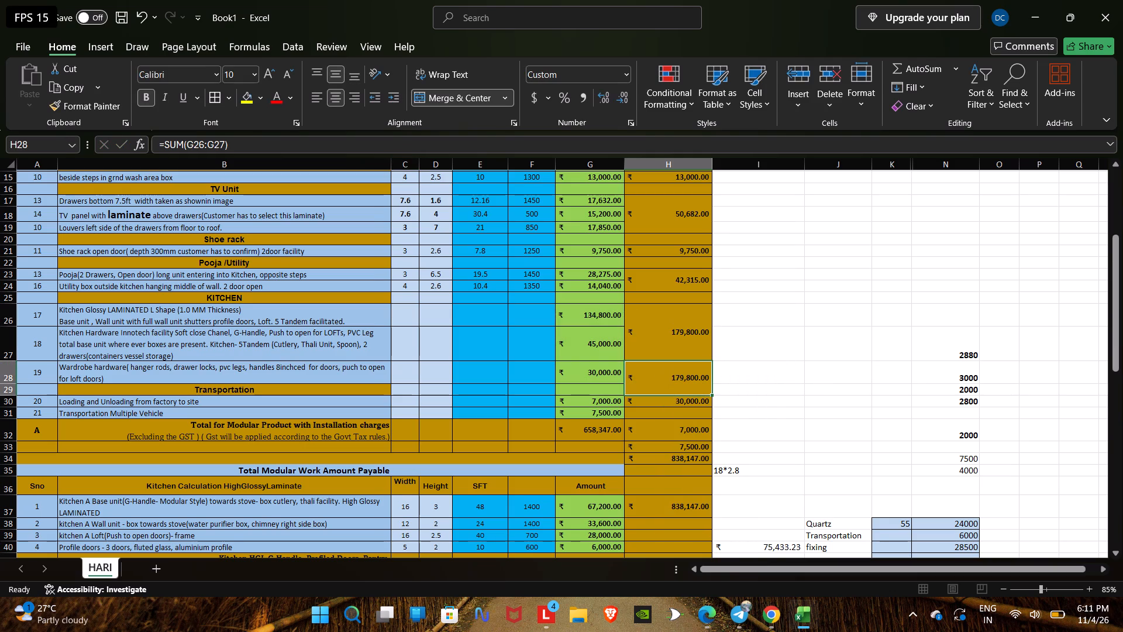
Delete the duplicate kitchen subtotal, merged cell H28:H29, shifting the cells below up.
right_click(683, 382)
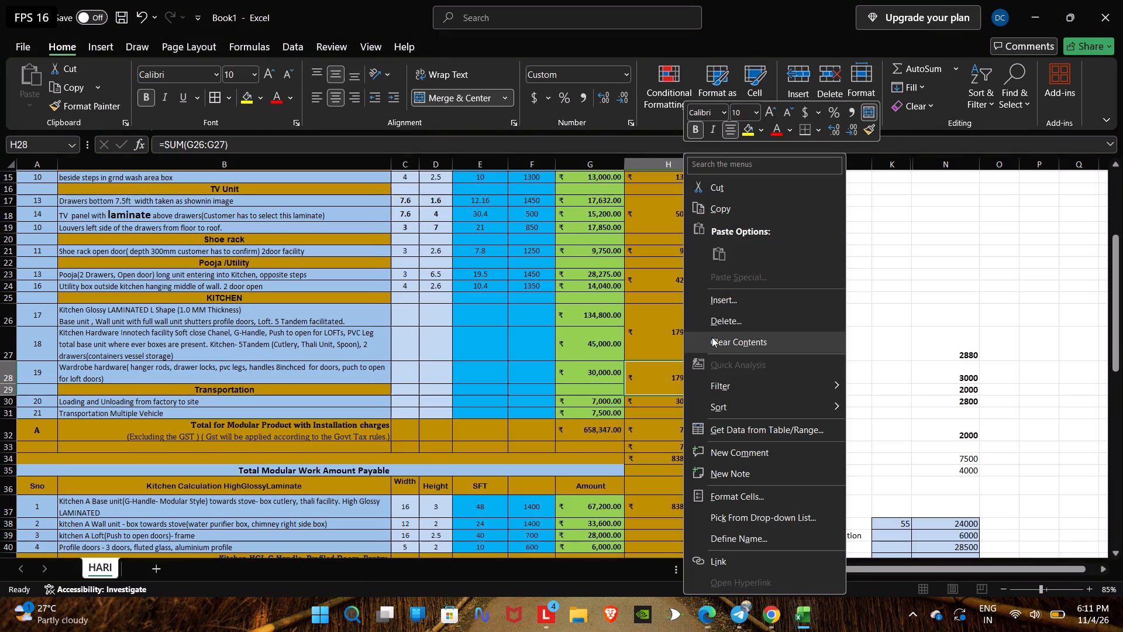
left_click(721, 318)
left_click(708, 336)
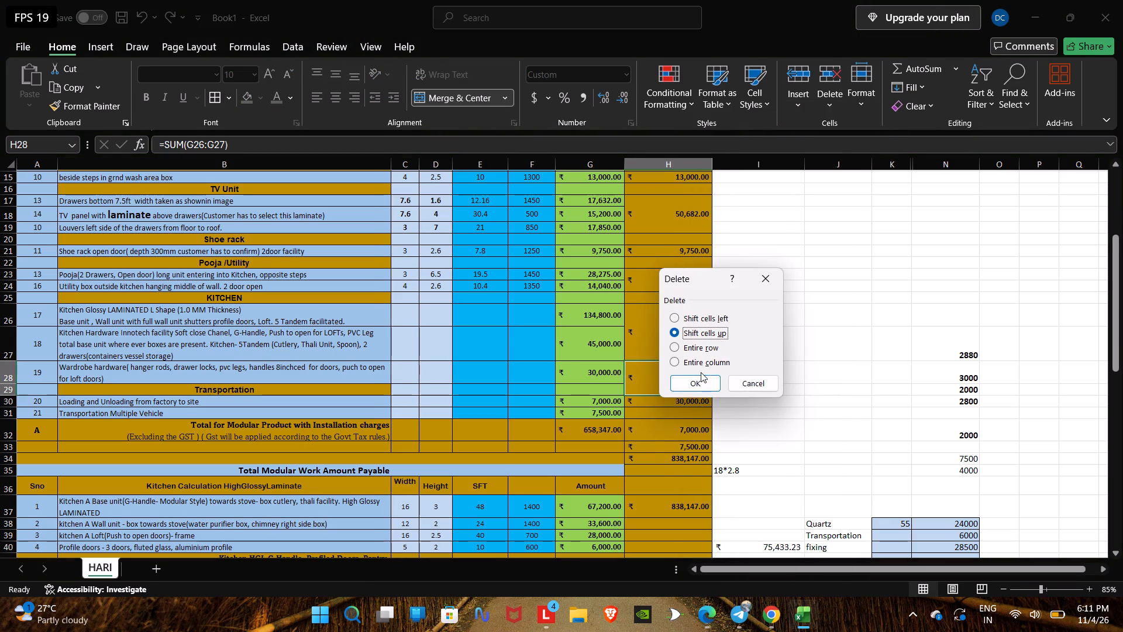
left_click(704, 387)
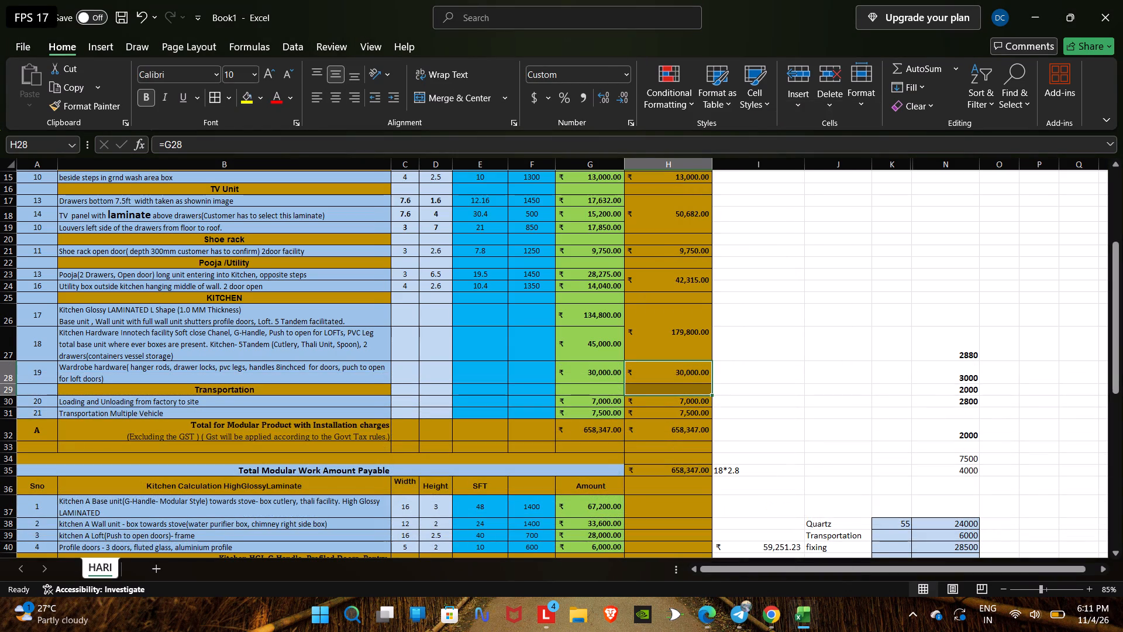
Set the Wardrobe hardware item's amount in G28 to 40000.
left_click(674, 376)
left_click(604, 375)
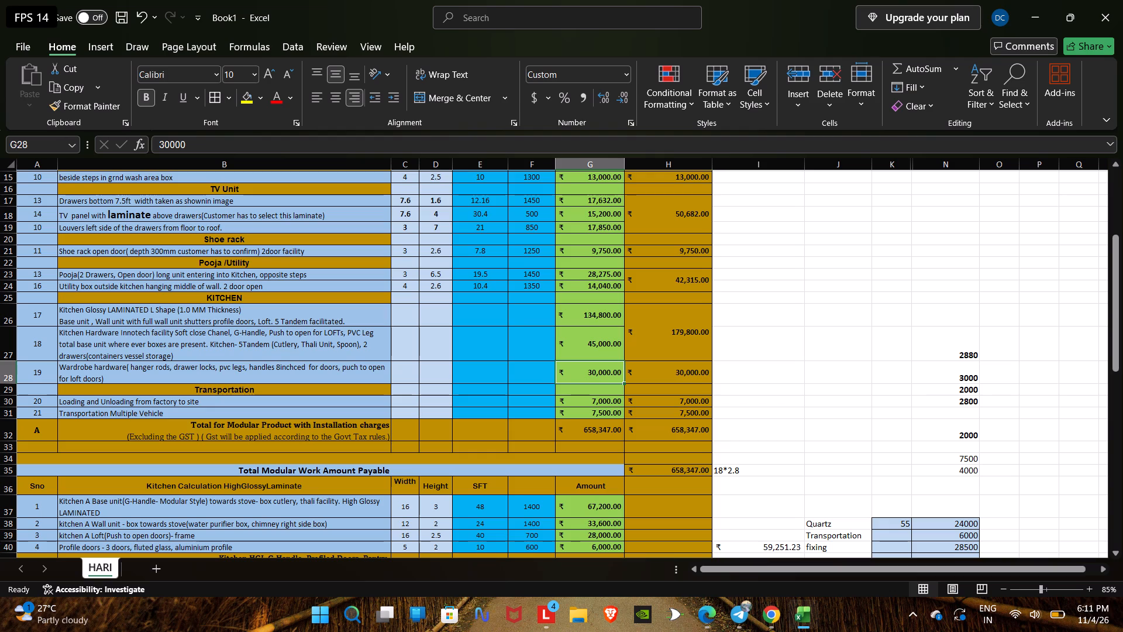
type("40000")
key("Return")
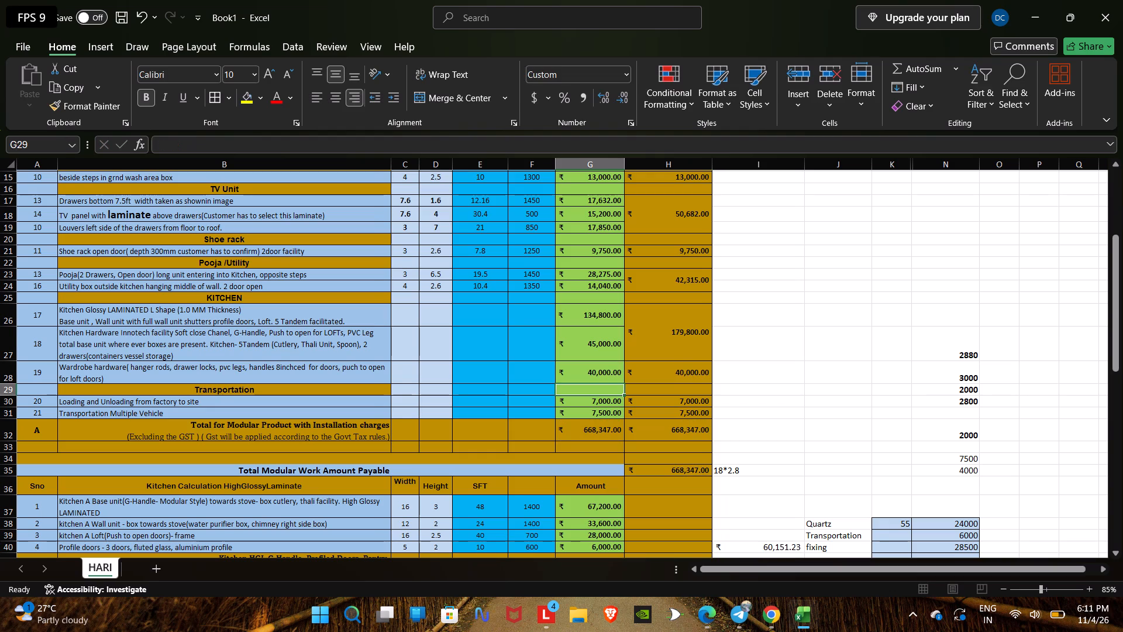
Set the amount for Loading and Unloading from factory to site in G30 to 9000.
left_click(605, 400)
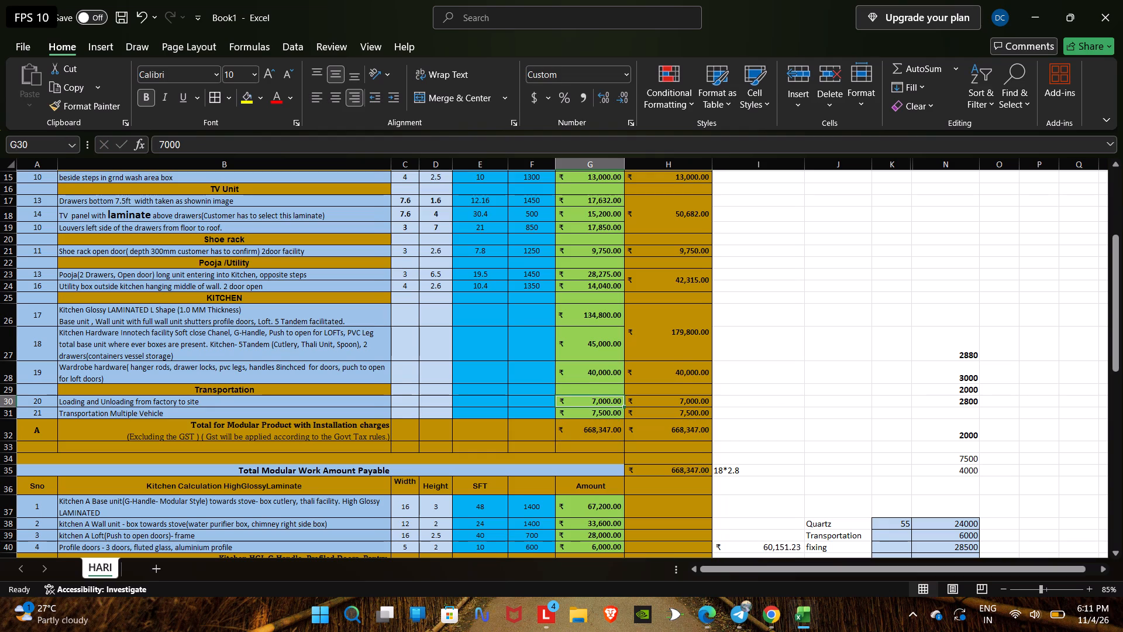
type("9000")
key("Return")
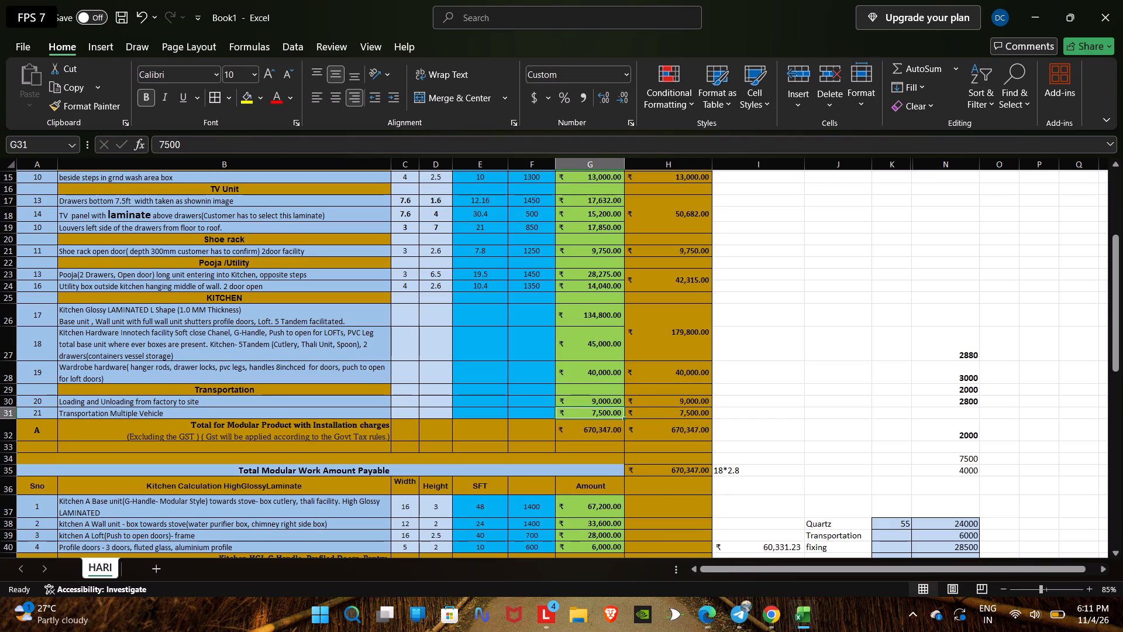
Set the transportation amounts to 7500 for Loading and Unloading in G30 and 9000 for Transportation Multiple Vehicle in G31.
key("Up")
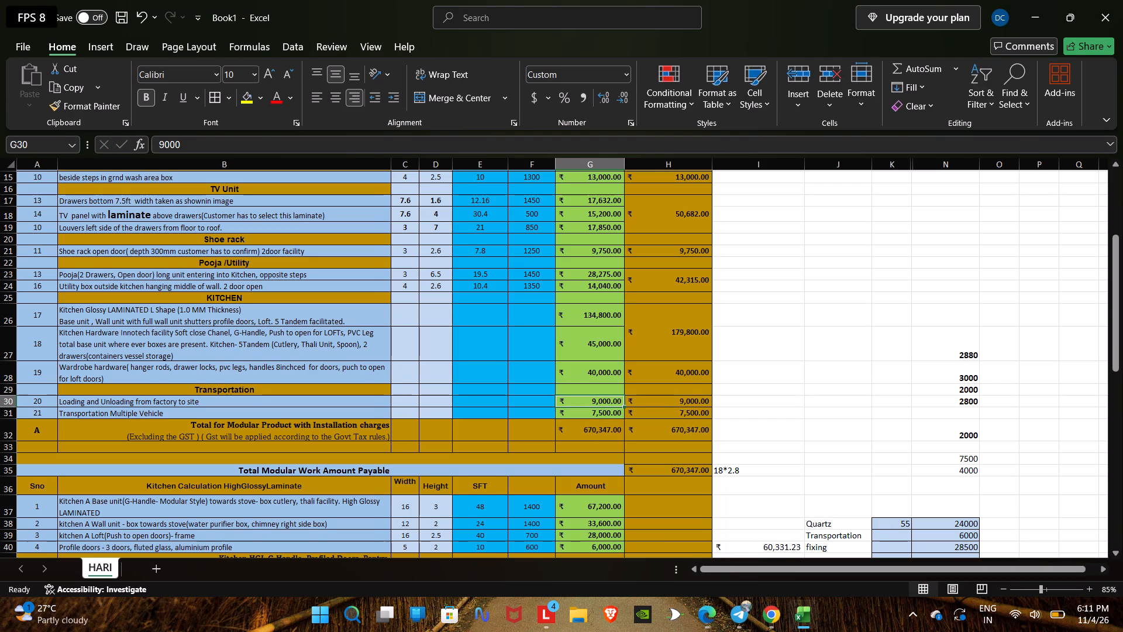
type("7500")
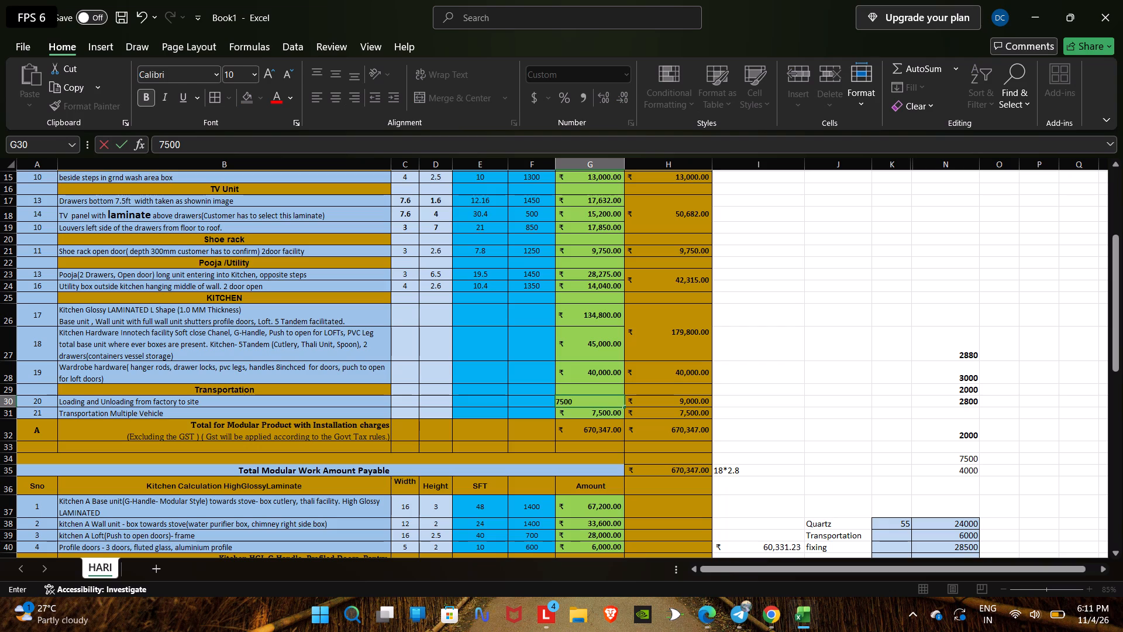
key("Return")
type("9000")
key("Return")
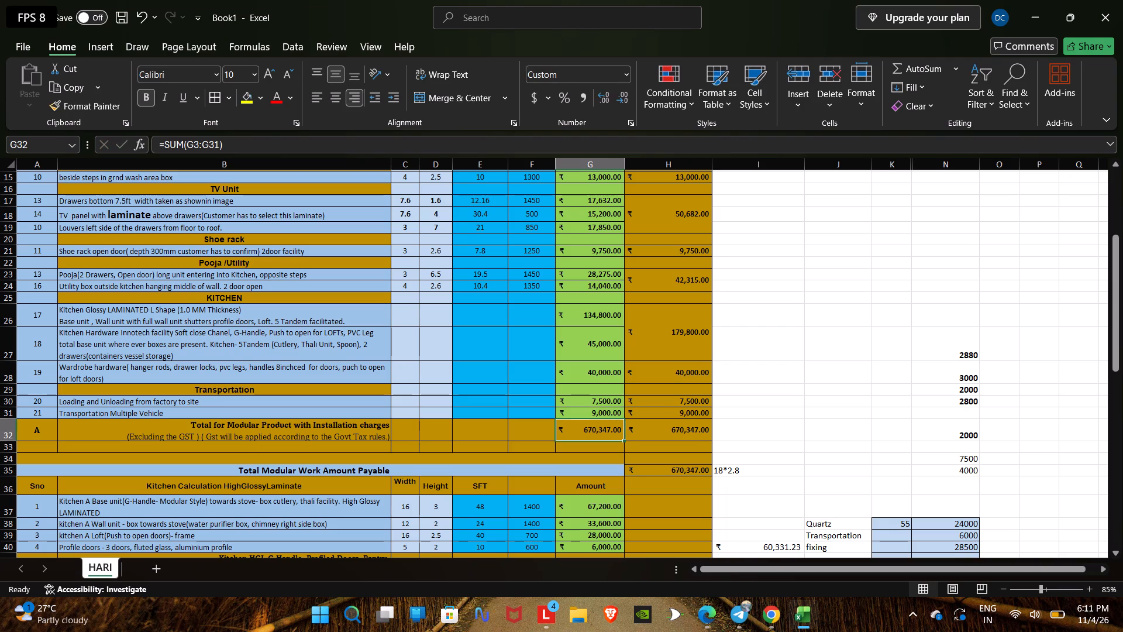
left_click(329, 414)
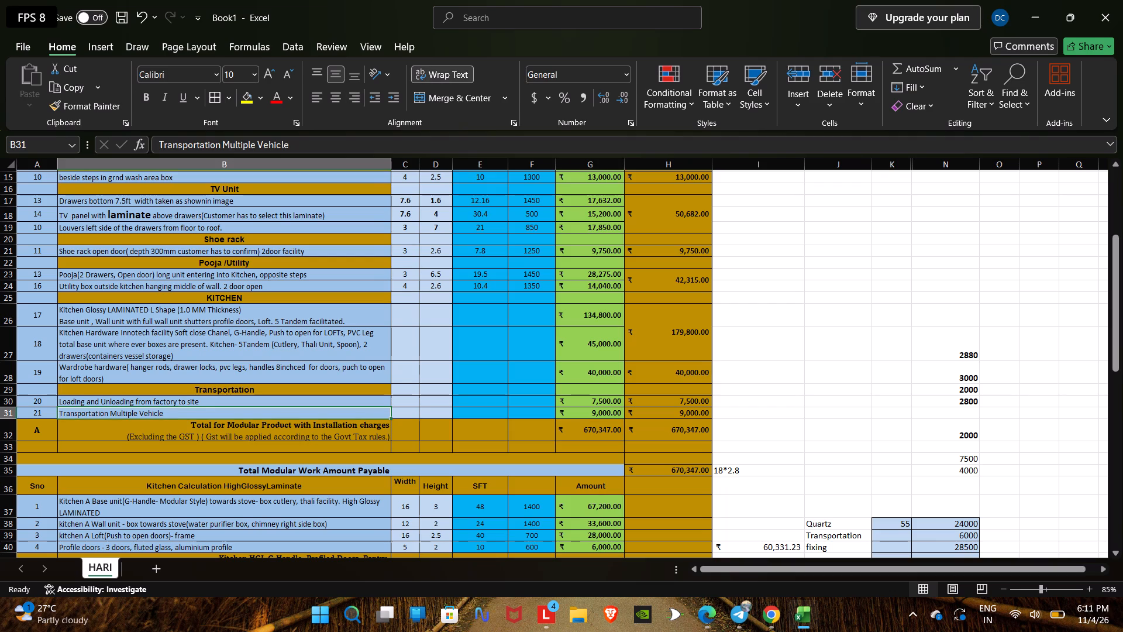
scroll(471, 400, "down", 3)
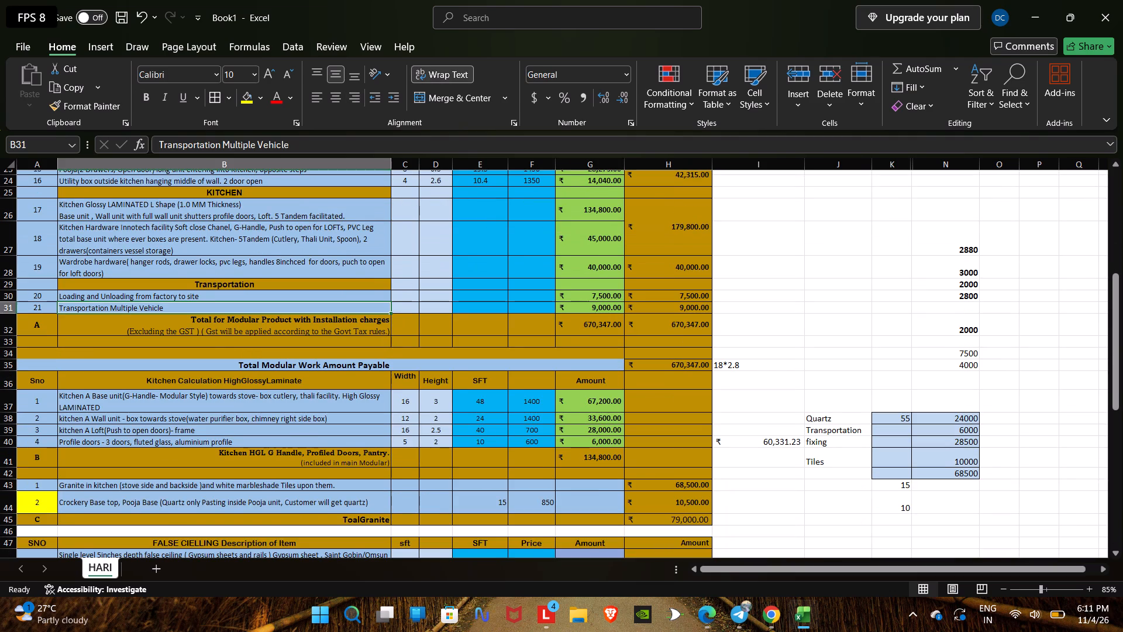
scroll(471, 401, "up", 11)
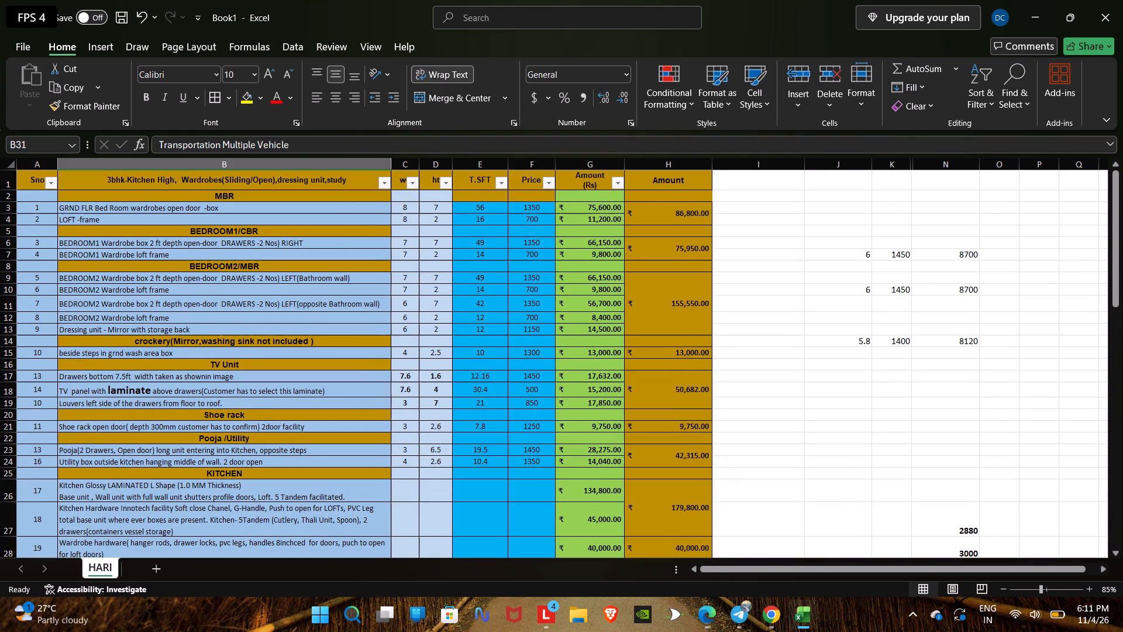
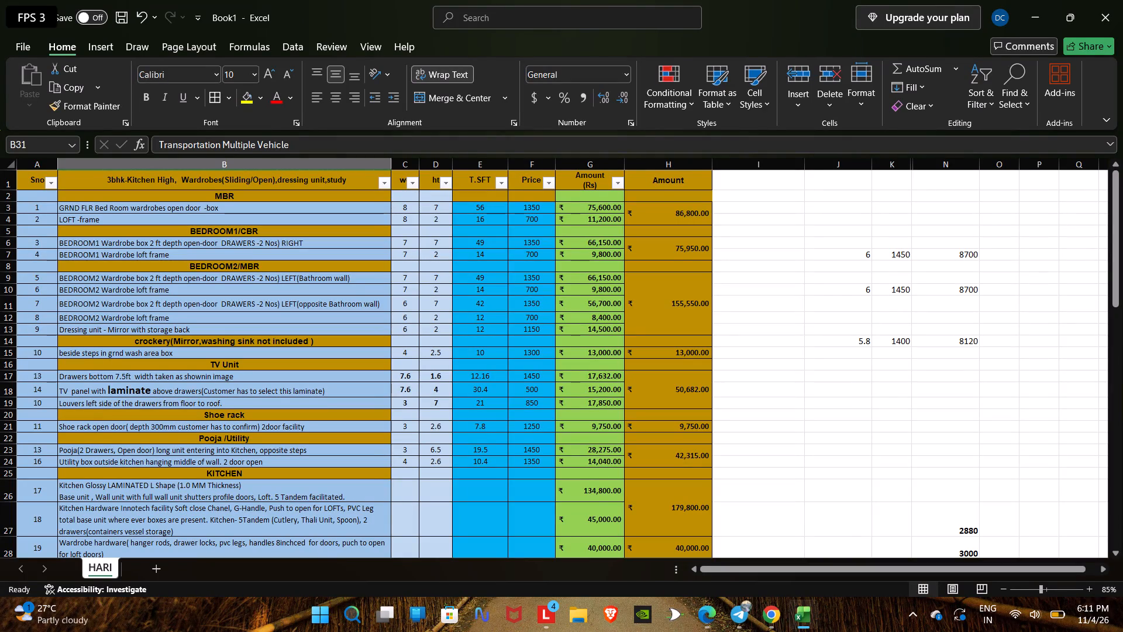
Set the price rate of the Shoe rack open door item in F21 to 1400.
left_click(542, 428)
type("1400")
key("Return")
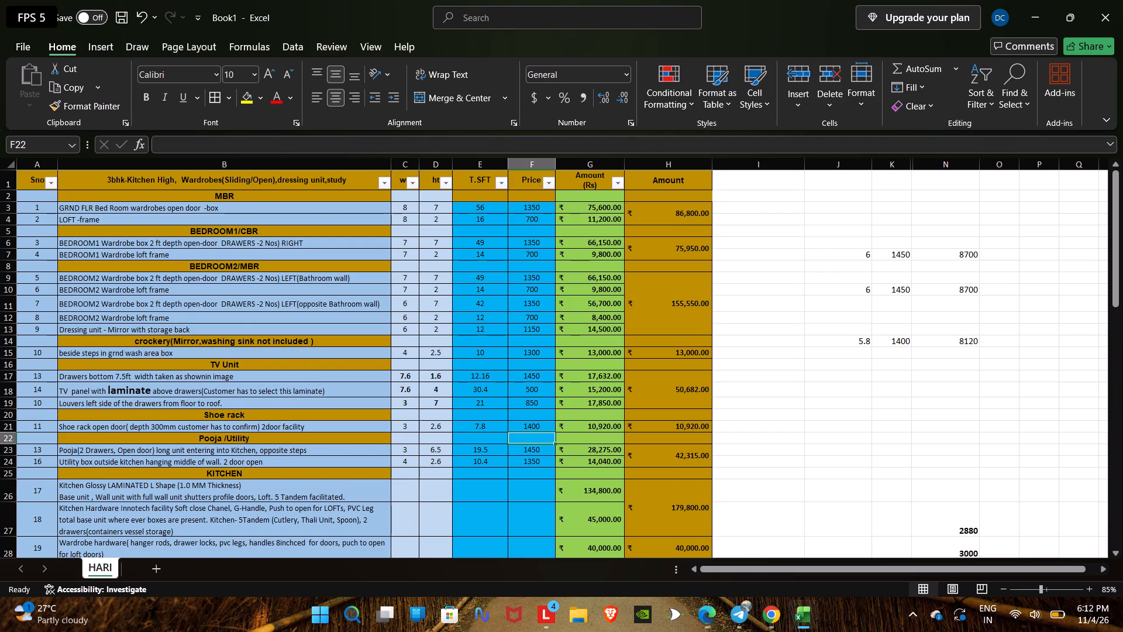
Review the quotation down through the modular work total and kitchen calculation, and check the crockery heading and its item.
scroll(543, 429, "down", 2)
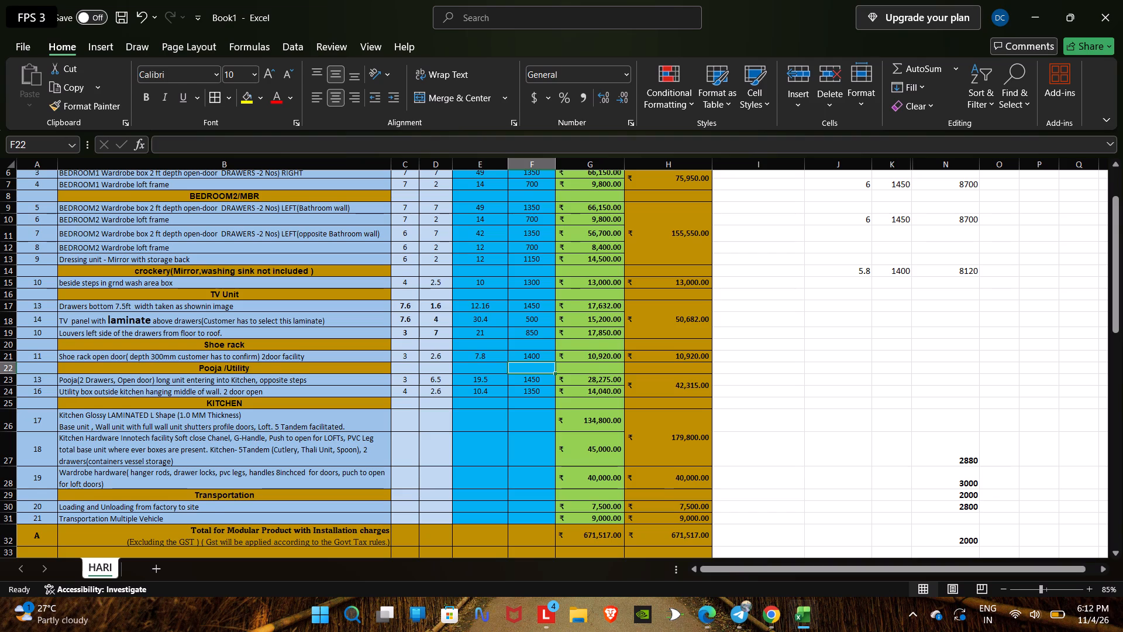
scroll(470, 423, "down", 3)
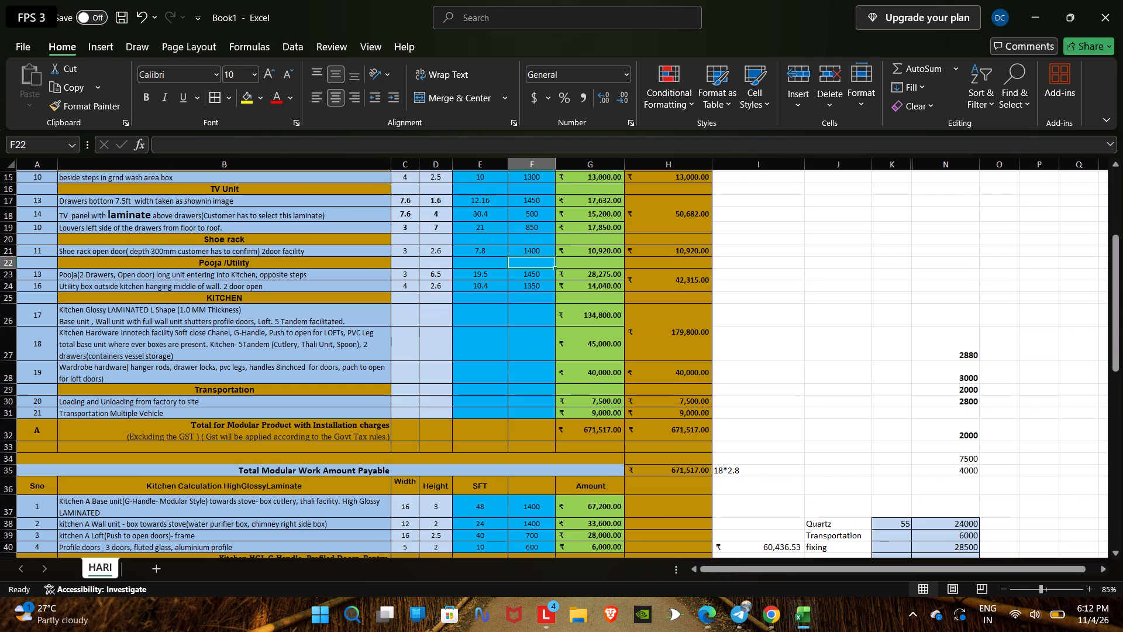
scroll(470, 423, "up", 7)
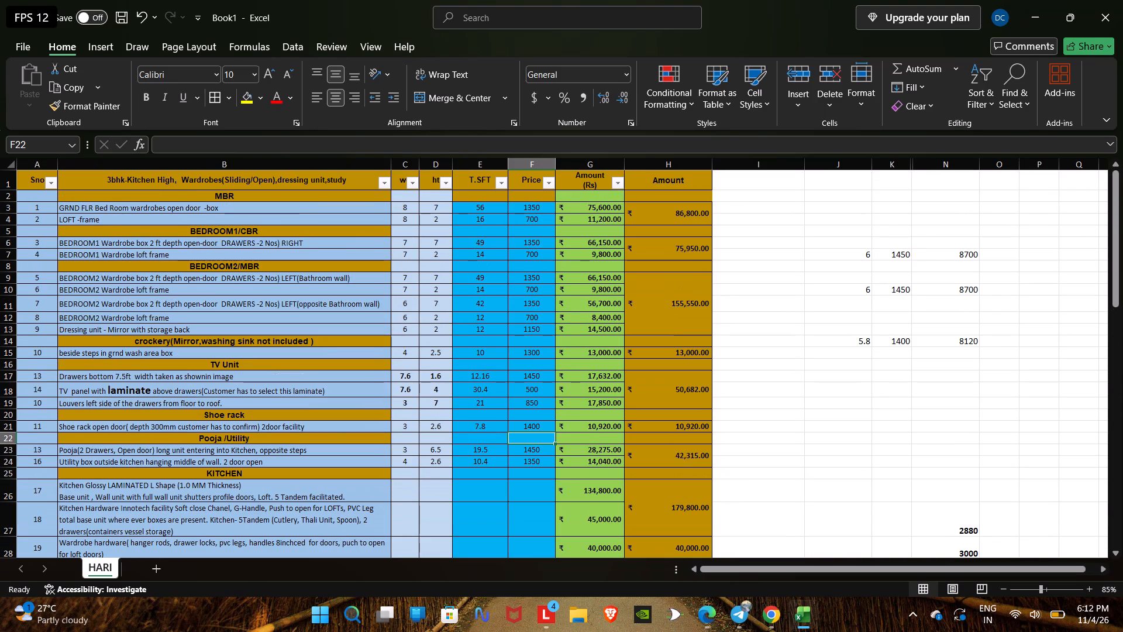
left_click(284, 355)
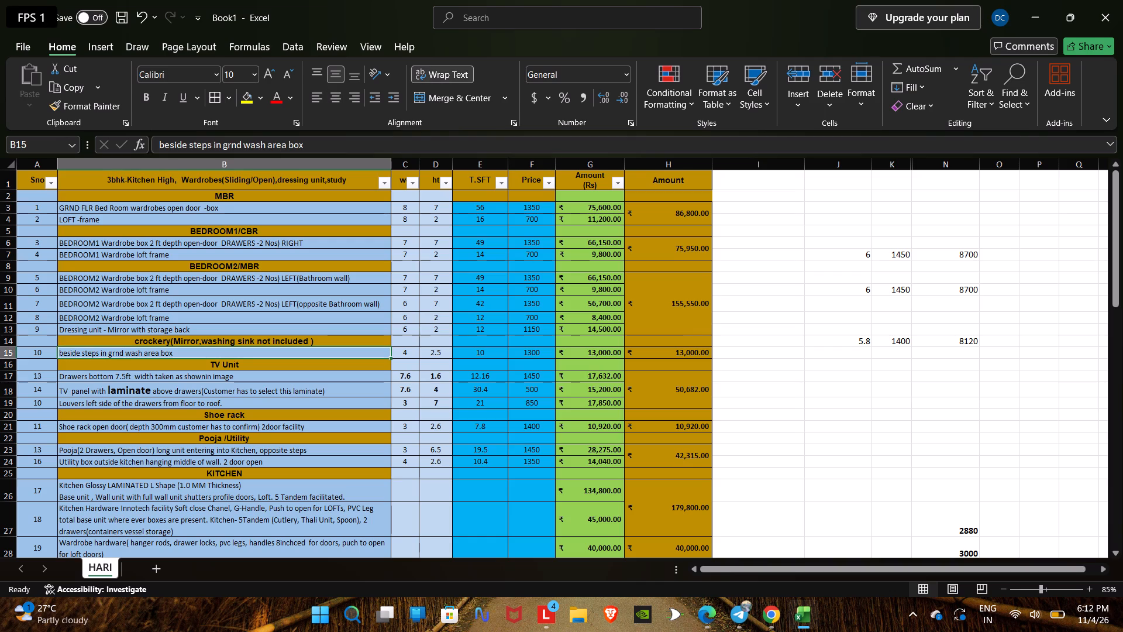
left_click(44, 341)
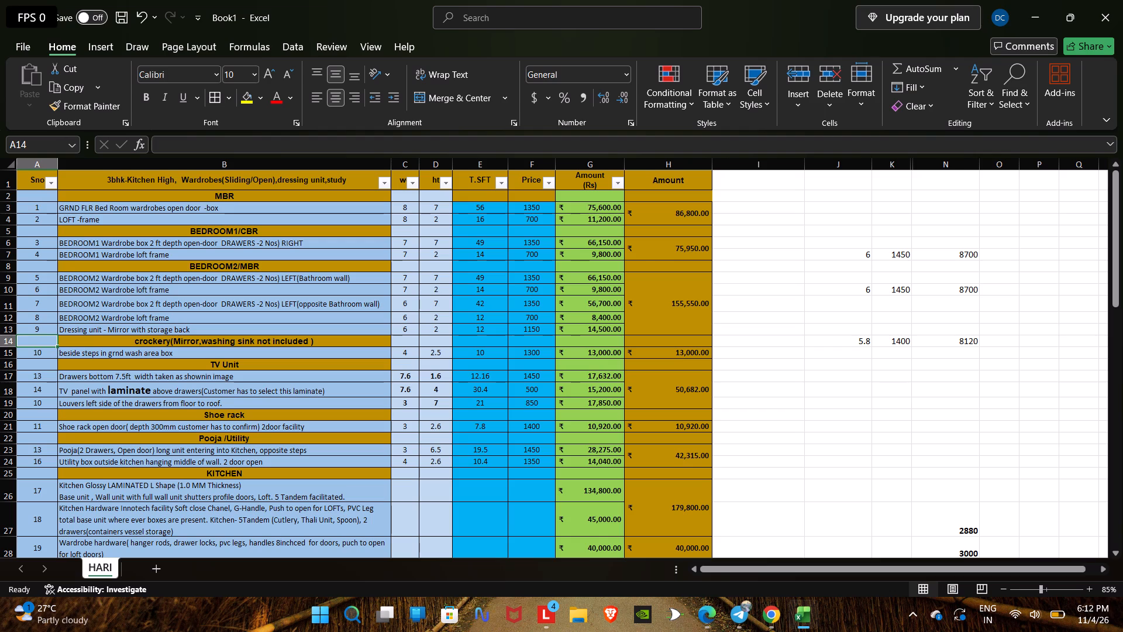
left_click(233, 343)
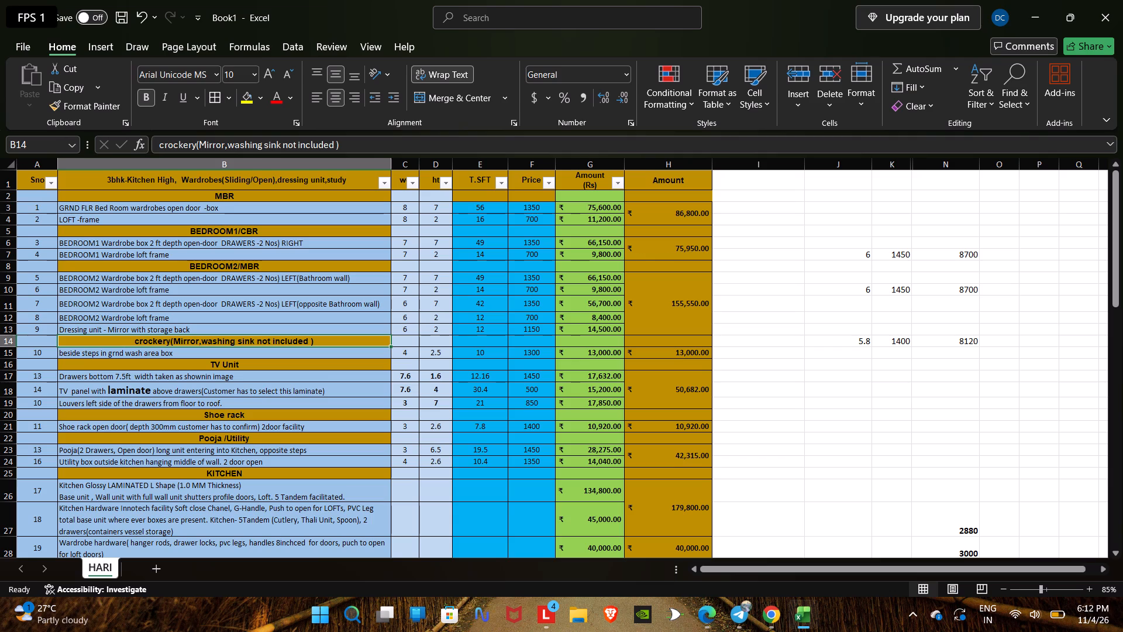
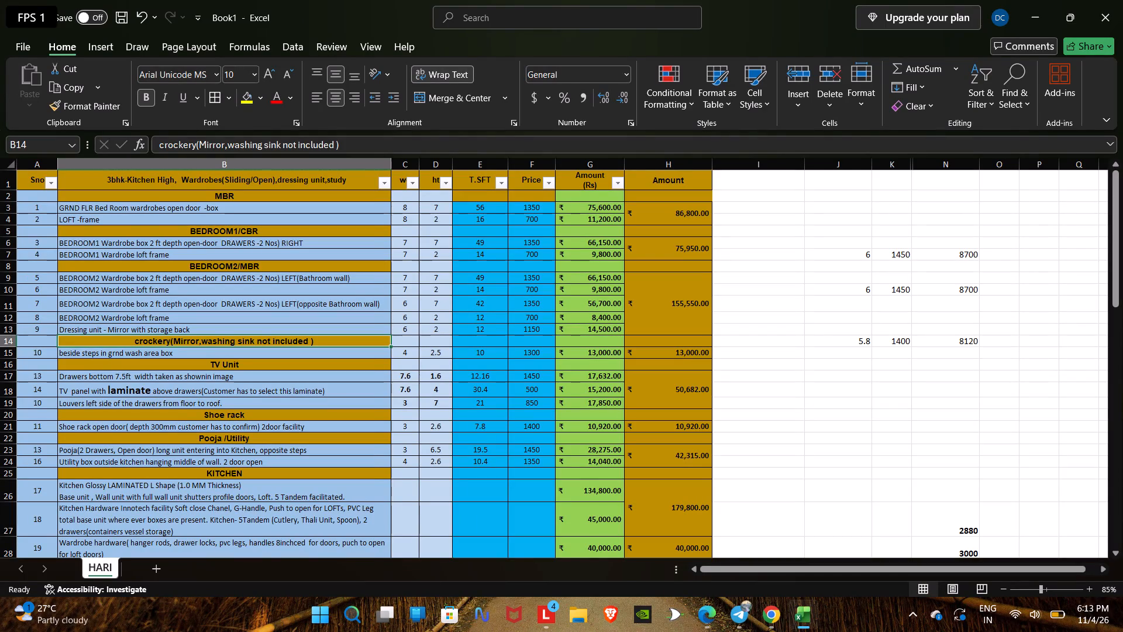
Review the quotation below the modular items, checking the kitchen granite and tiles item and the start of the false ceiling section.
scroll(352, 403, "down", 2)
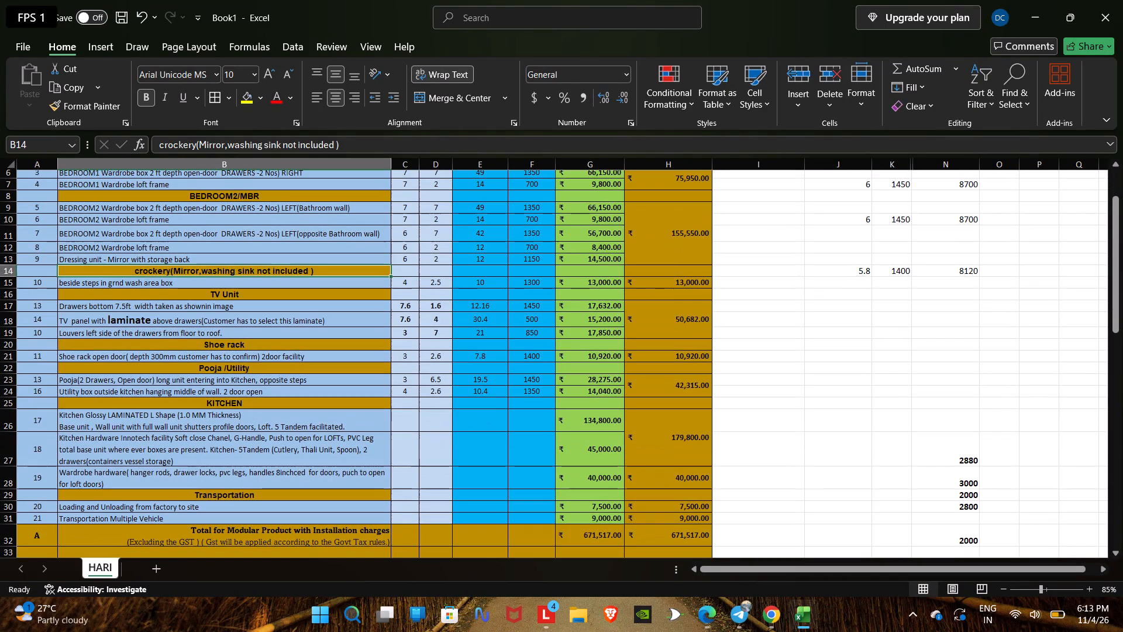
scroll(352, 403, "down", 6)
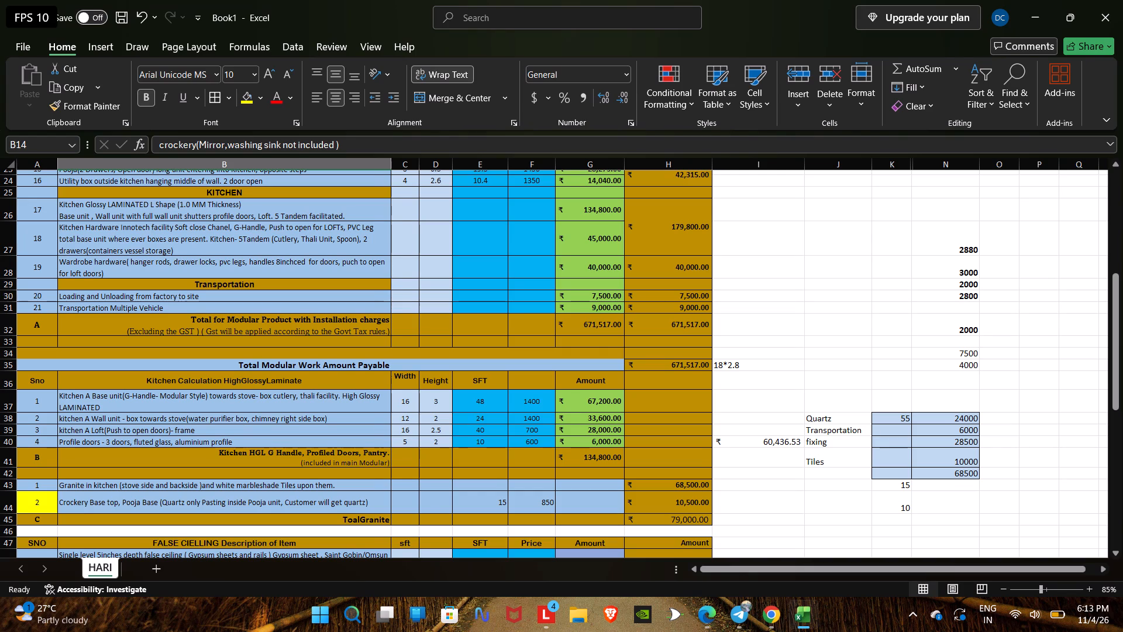
left_click(352, 486)
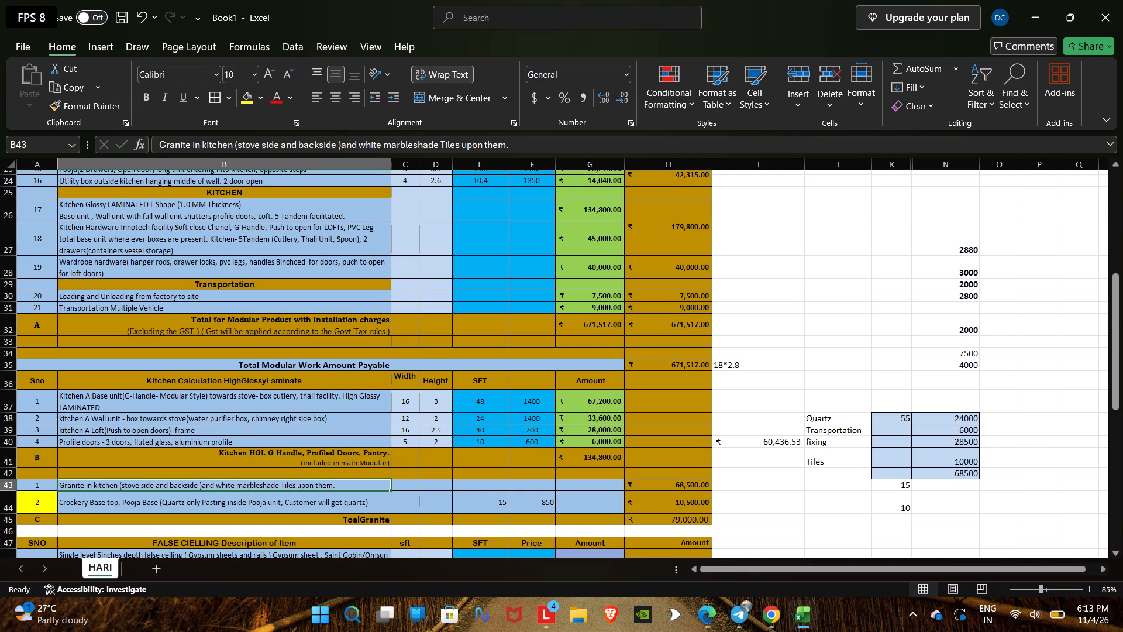
scroll(442, 434, "down", 1)
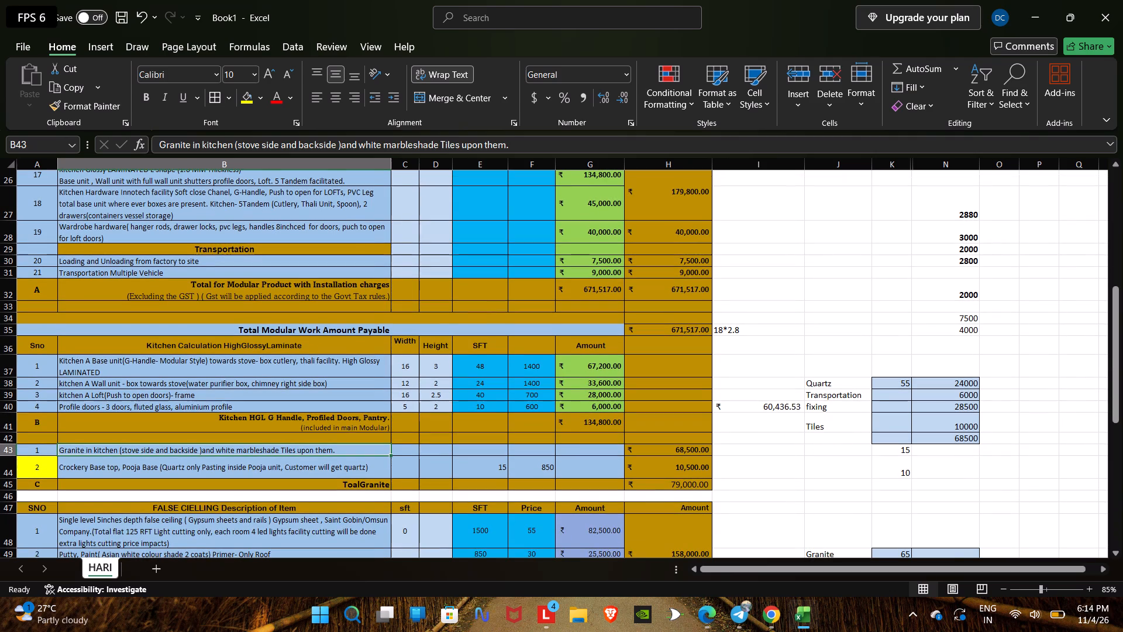
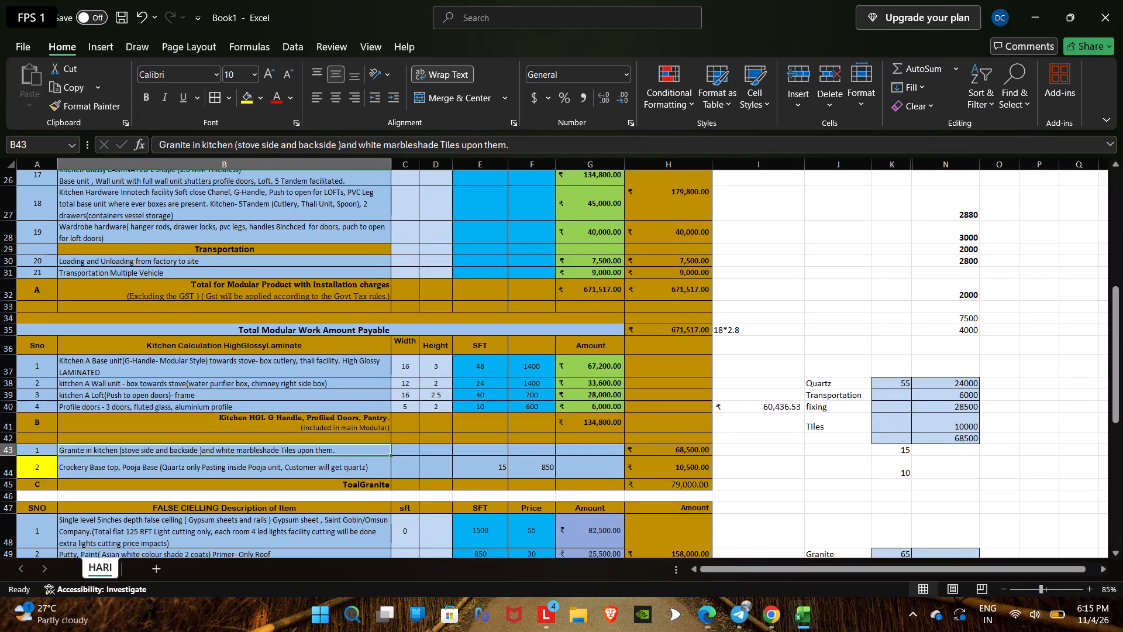
Review the quotation from the modular items to the false ceiling section, checking the sft cell of the single-level false ceiling item.
scroll(391, 397, "up", 3)
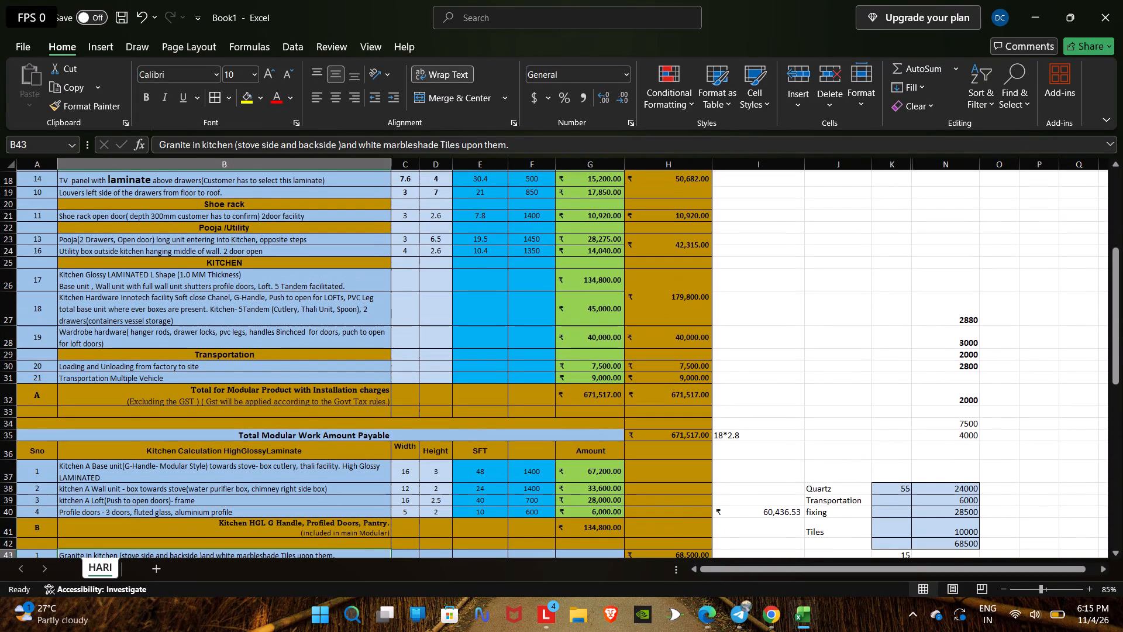
scroll(391, 397, "up", 1)
scroll(391, 397, "down", 4)
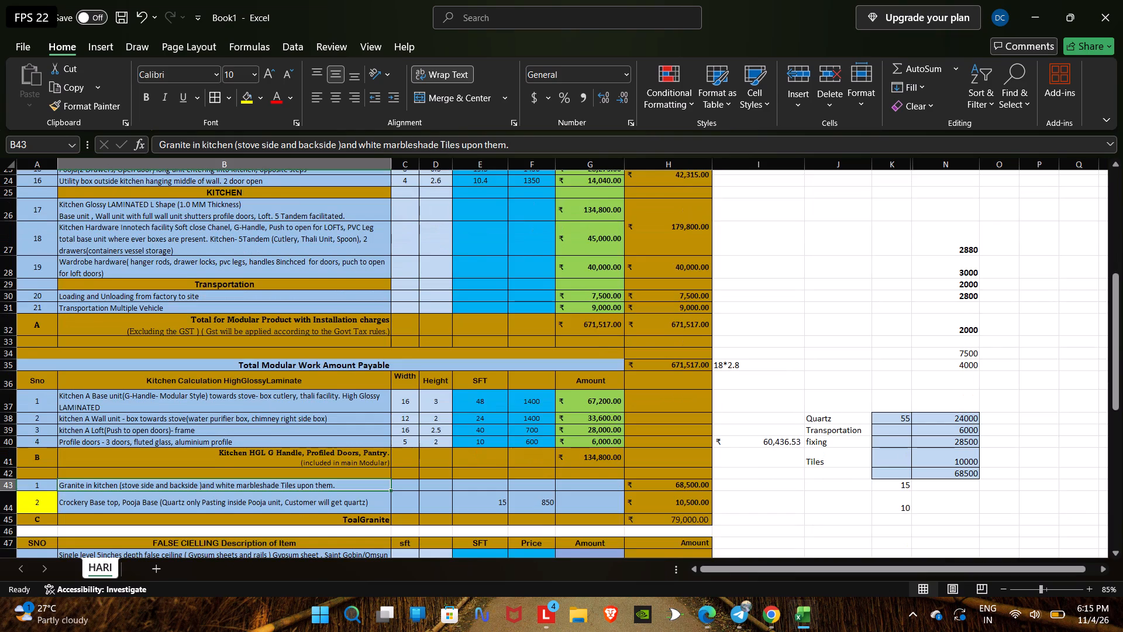
scroll(391, 398, "down", 3)
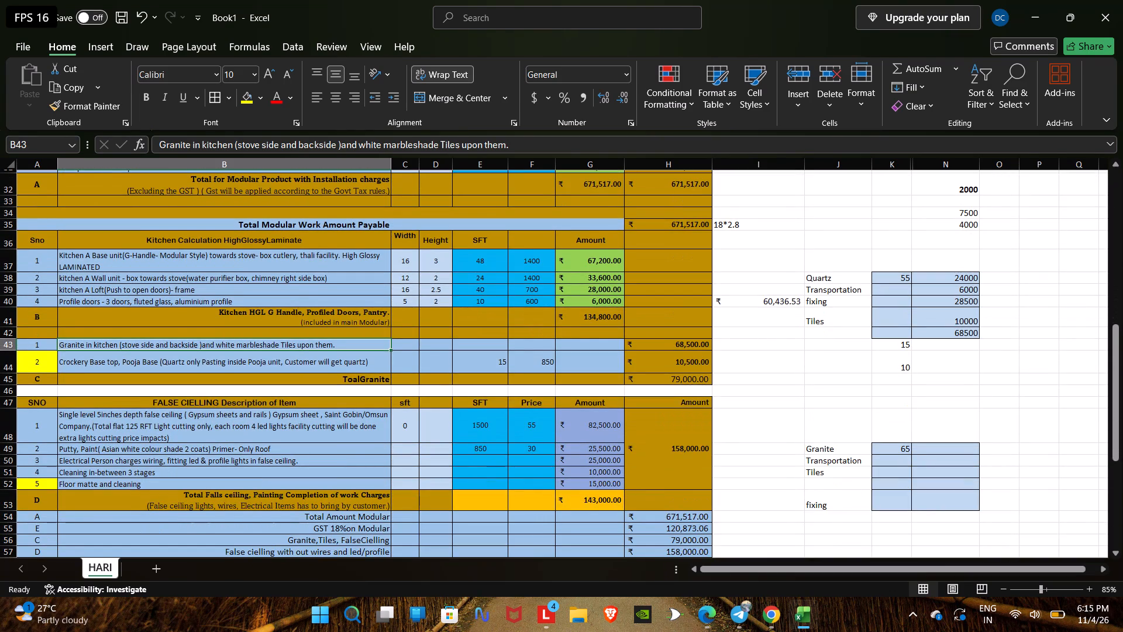
left_click(405, 430)
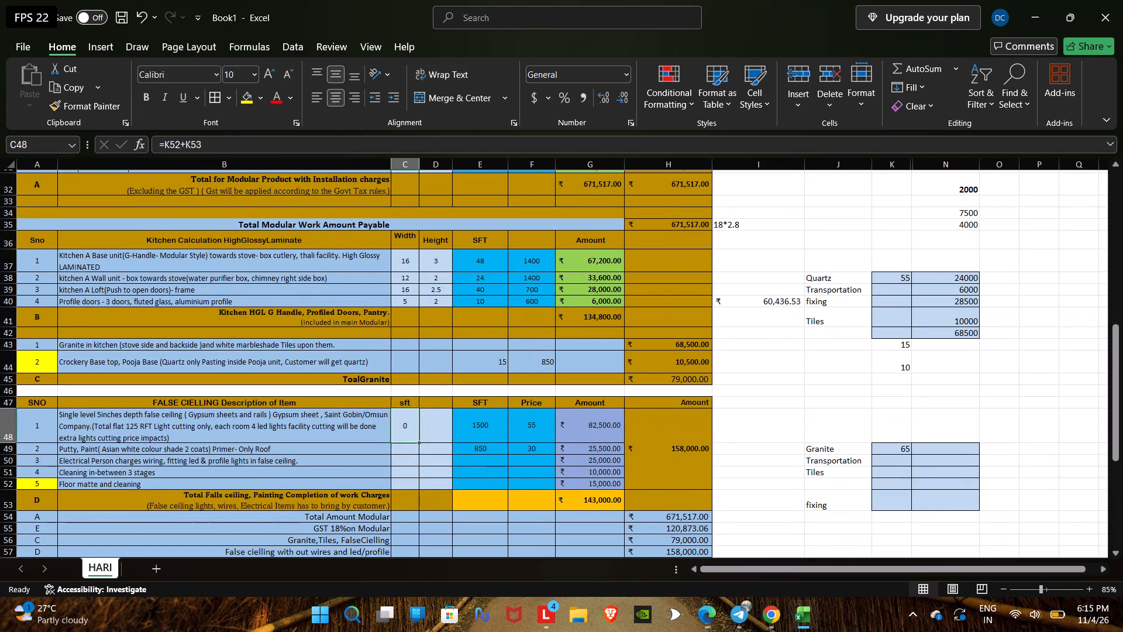
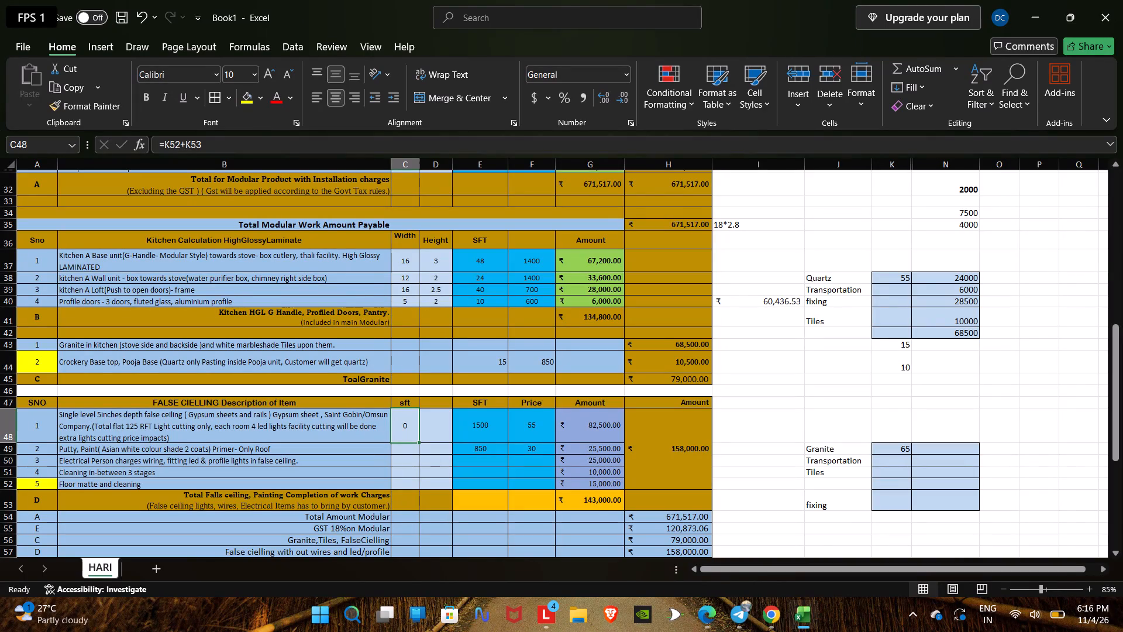
Set the single-level false ceiling item's sft to 700 and link its SFT quantity to that cell.
left_click(407, 428)
type("700")
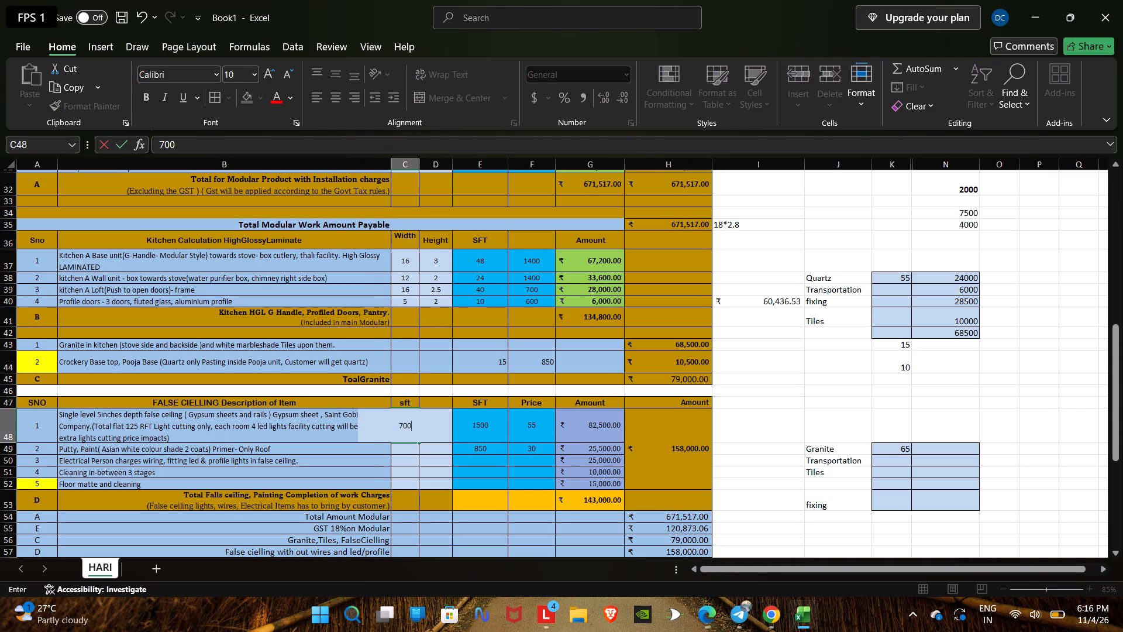
left_click(484, 429)
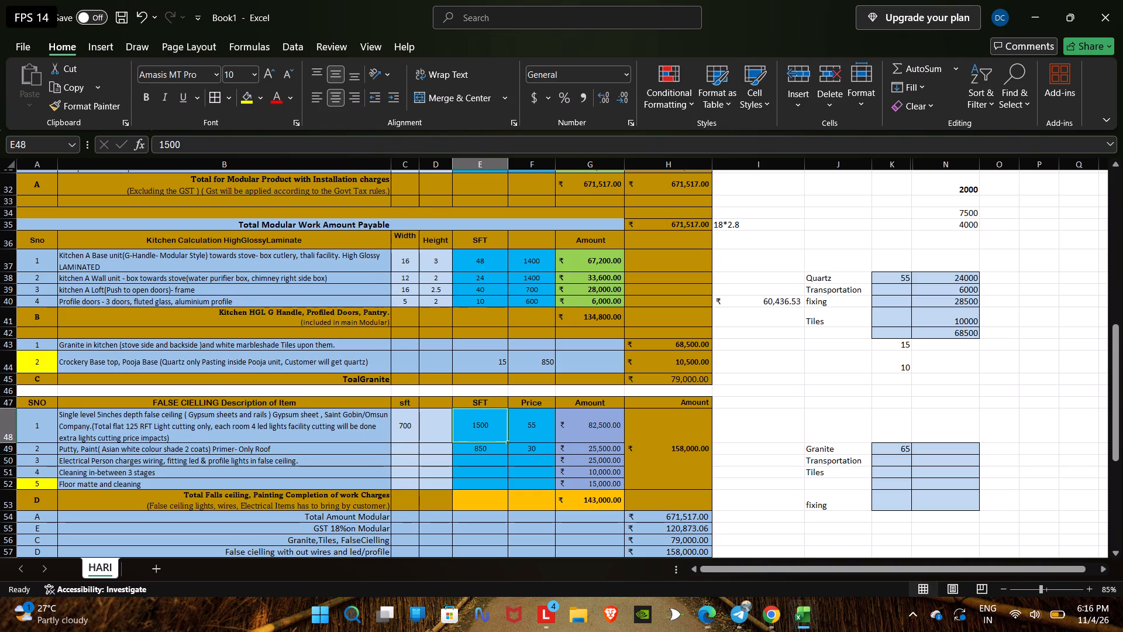
key("equal")
left_click(400, 426)
key("Return")
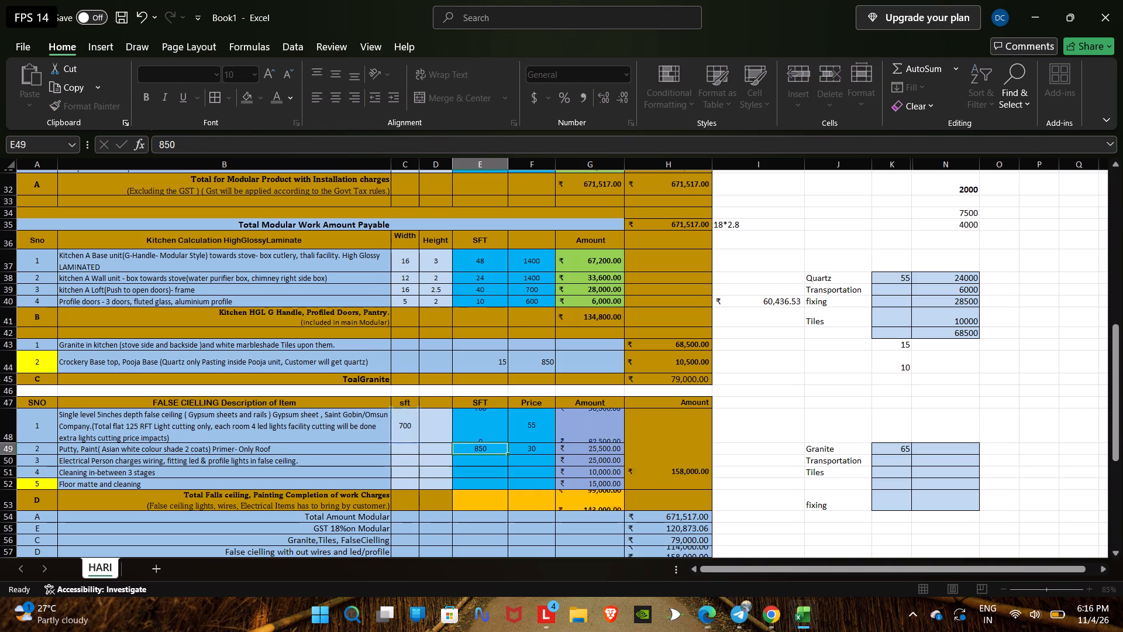
Set the single-level false ceiling item's price to 60.
left_click(541, 434)
type("60")
key("Return")
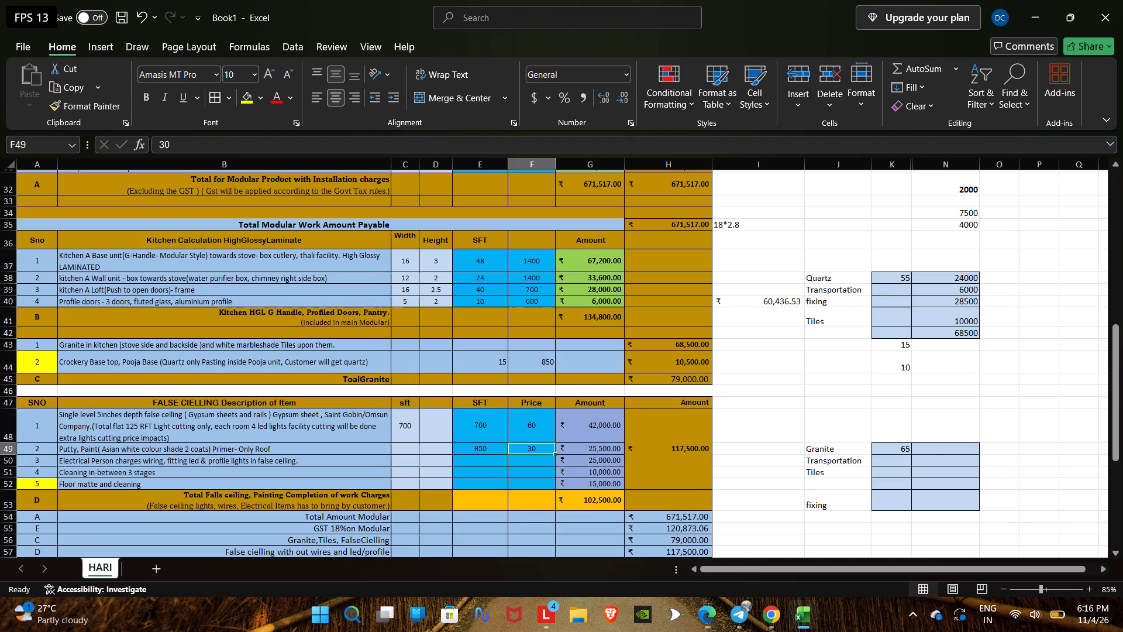
Set the SFT of the Putty, Paint item in the false ceiling section to 500.
left_click(480, 452)
type("500")
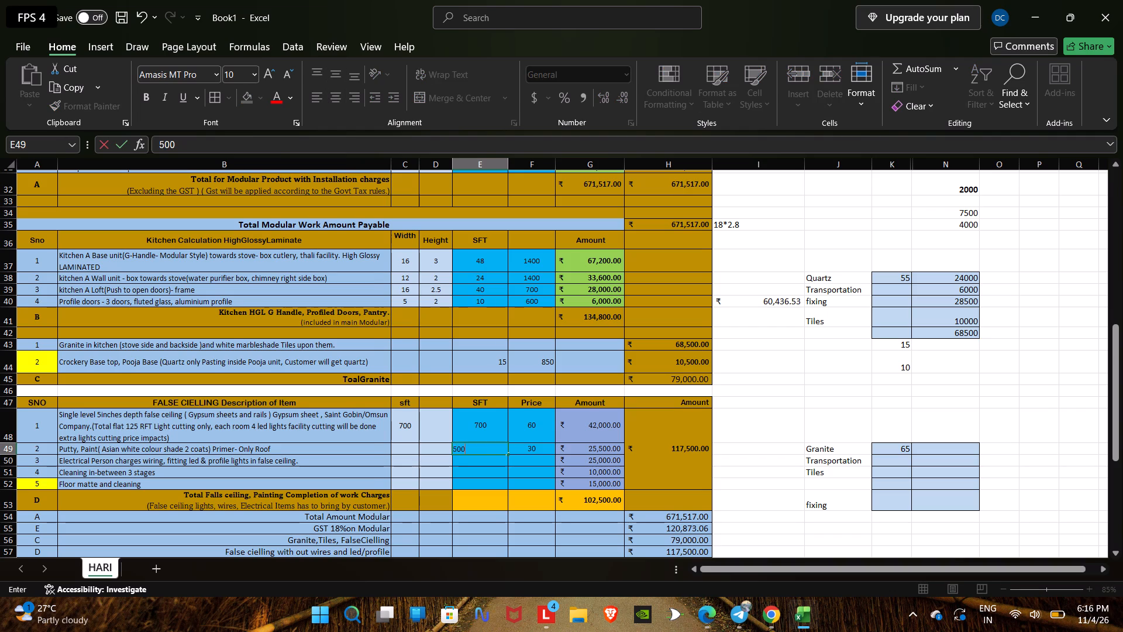
key("Tab")
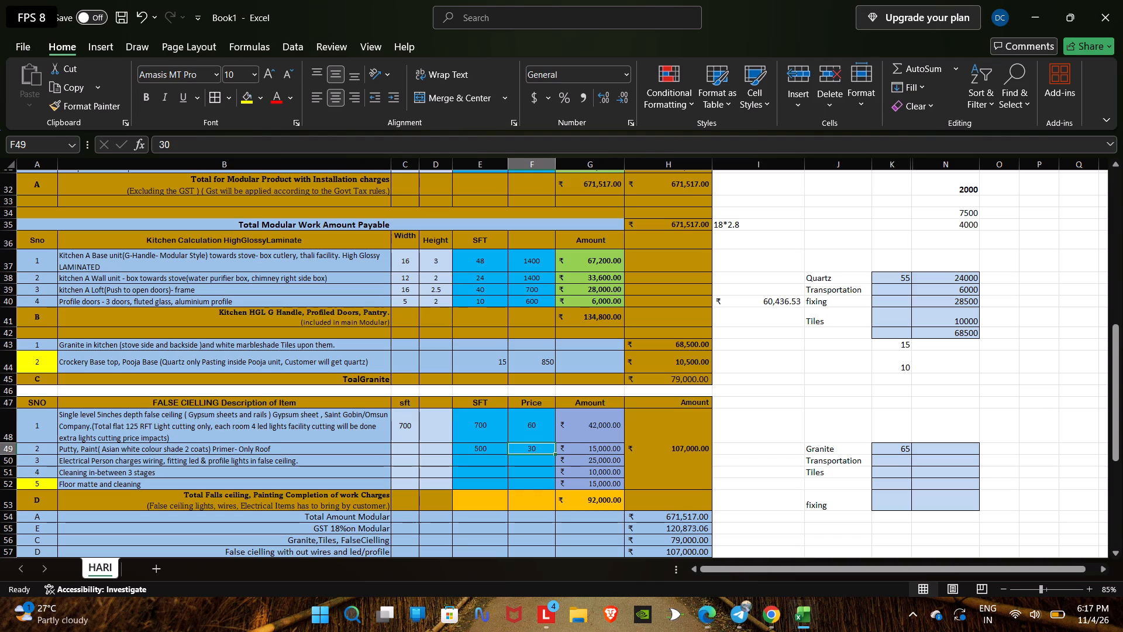
Delete the Floor matte and cleaning item's cells from serial number to amount, shifting the cells below up.
left_click(40, 485)
left_click(612, 484, "shift")
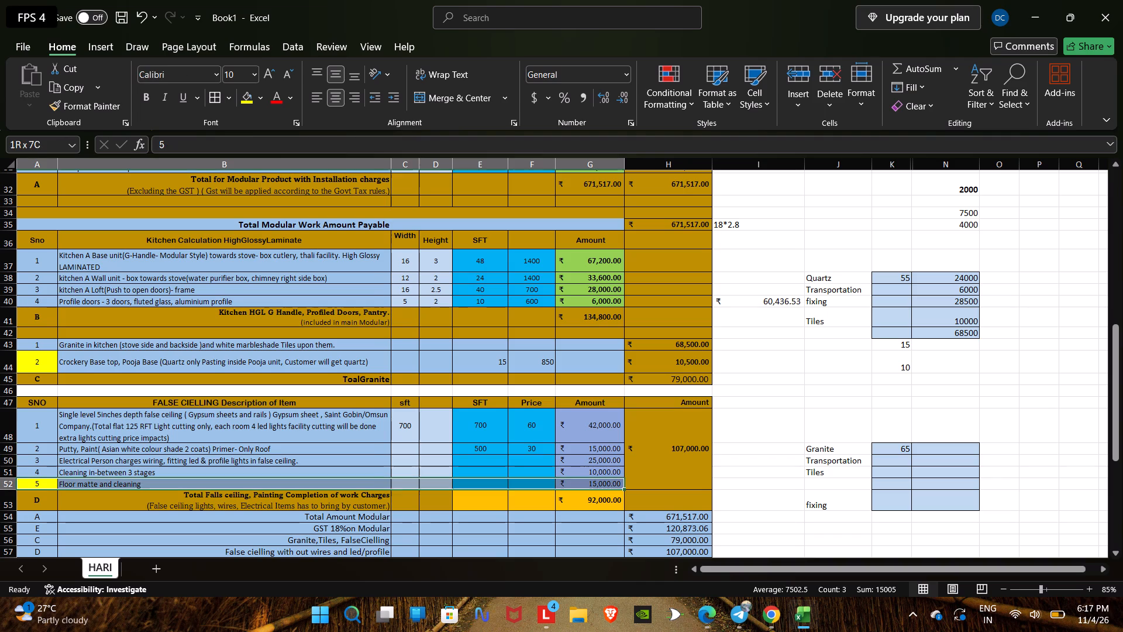
right_click(602, 484)
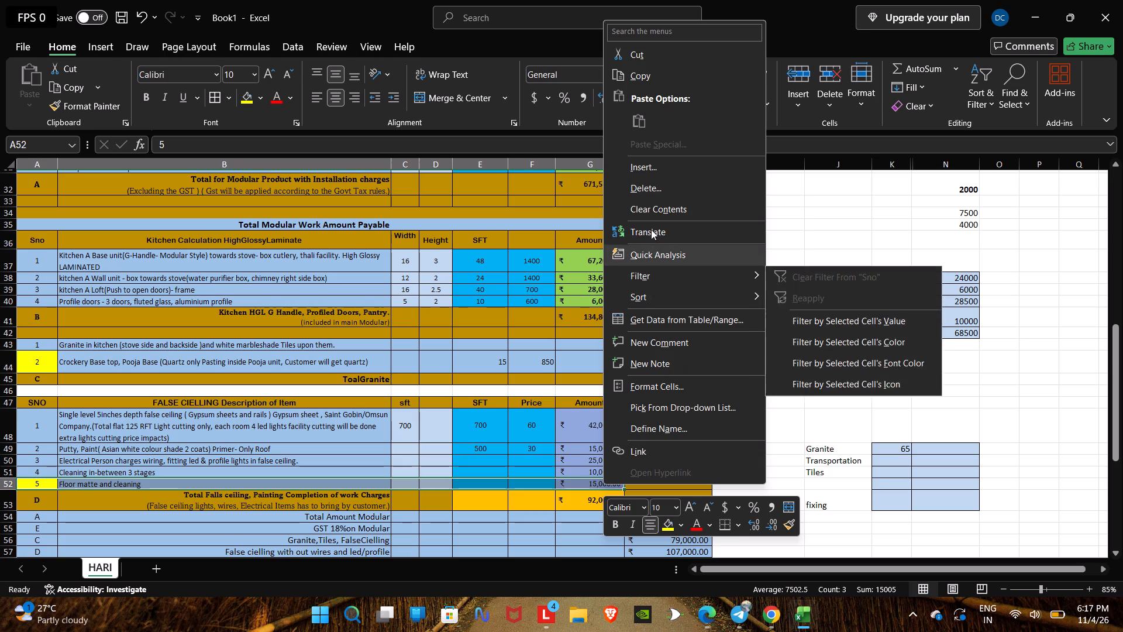
left_click(654, 184)
left_click(628, 201)
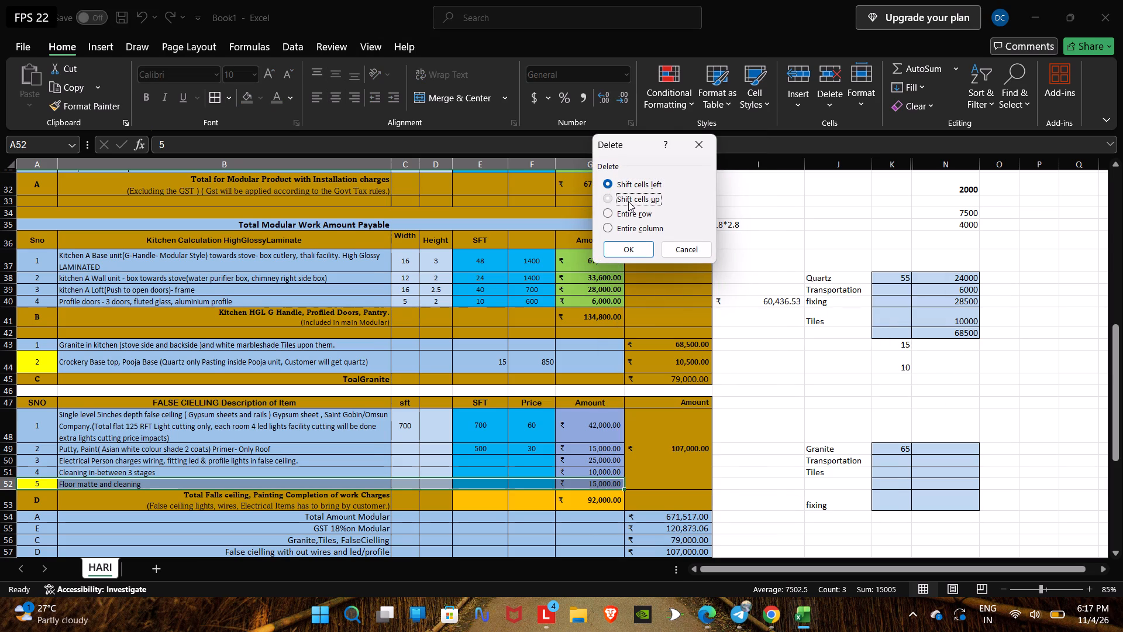
left_click(635, 252)
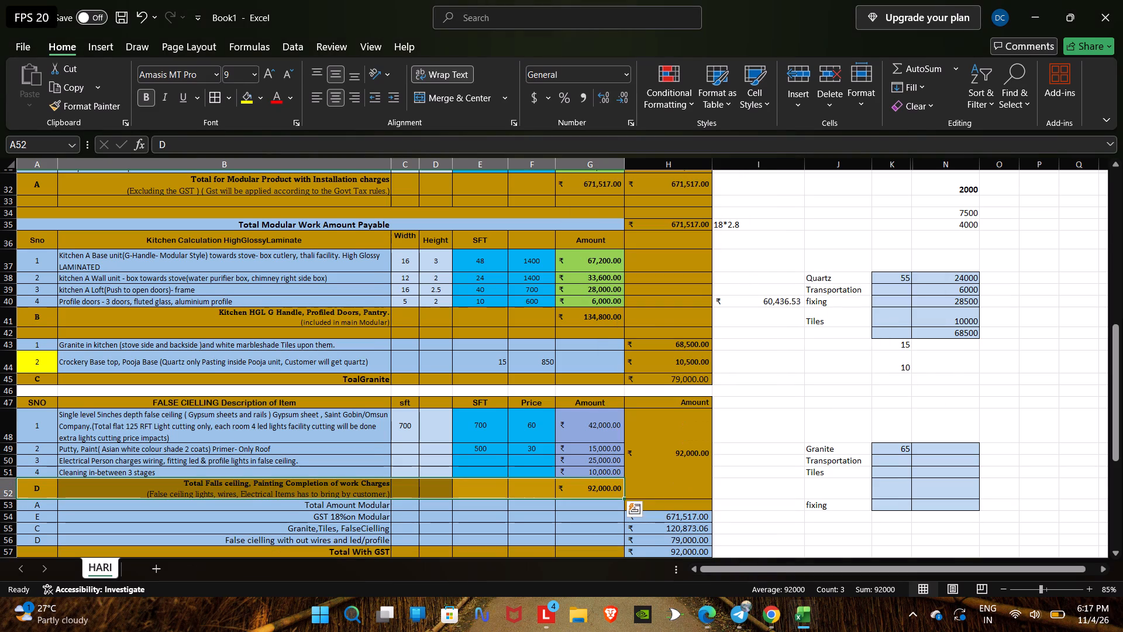
Unmerge the false ceiling section's total amount cell and merge it again over only the four item rows, H48 to H51.
left_click(673, 459)
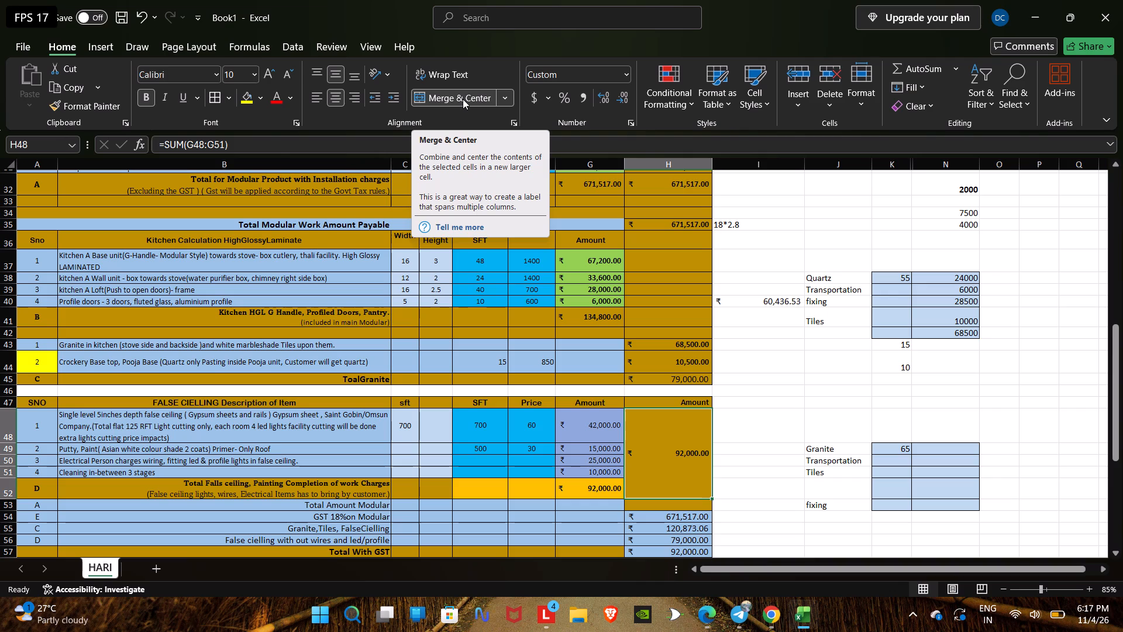
left_click(463, 99)
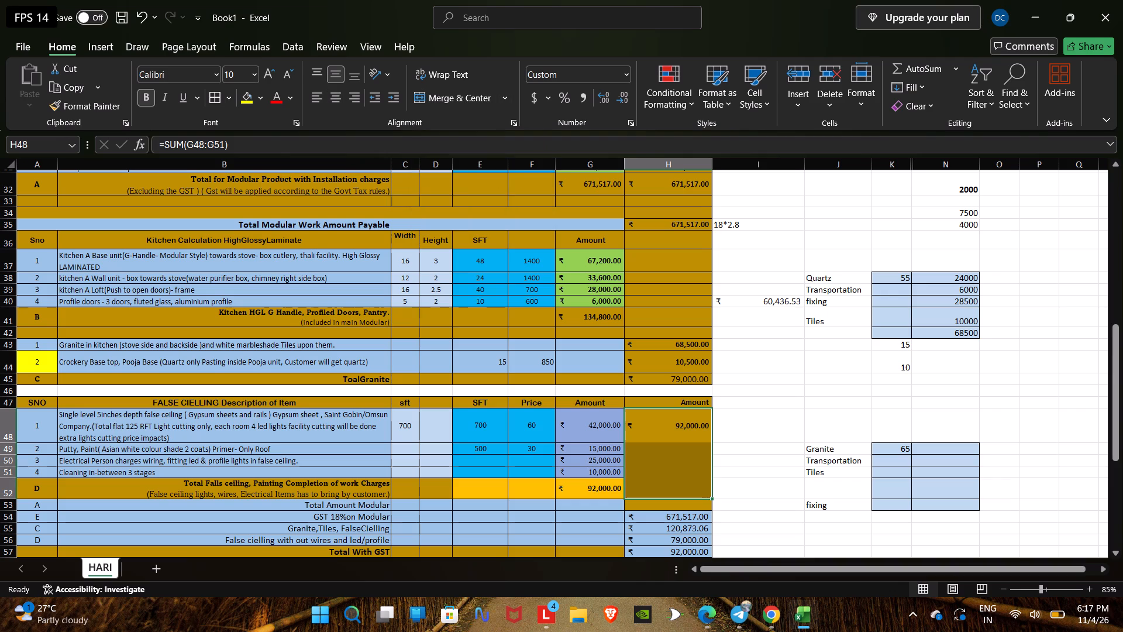
left_click(653, 472, "shift")
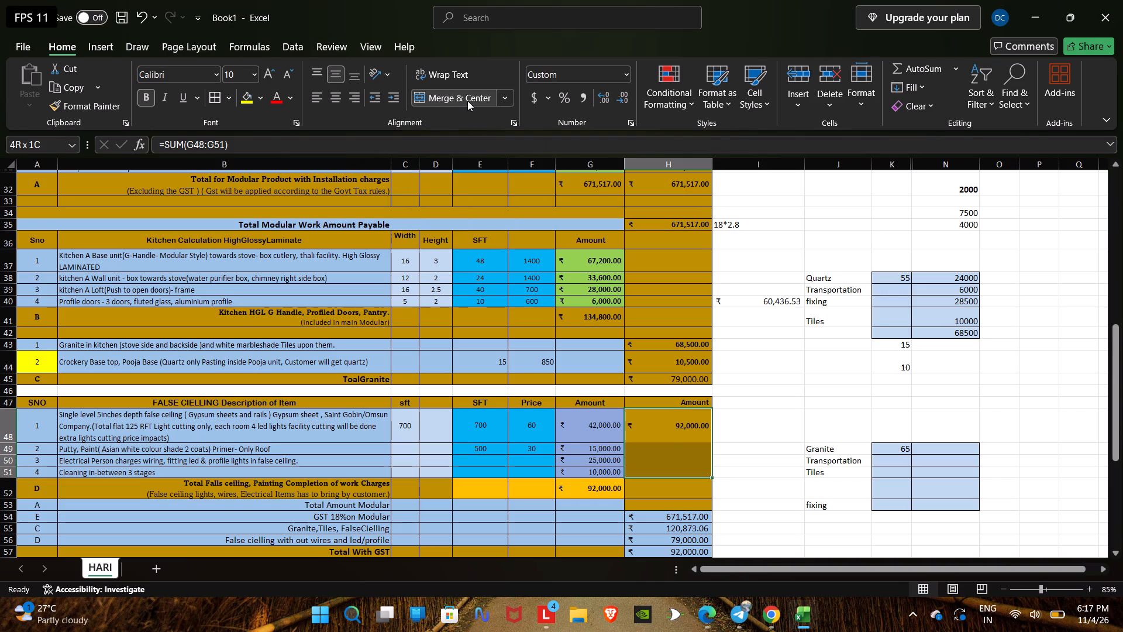
left_click(466, 100)
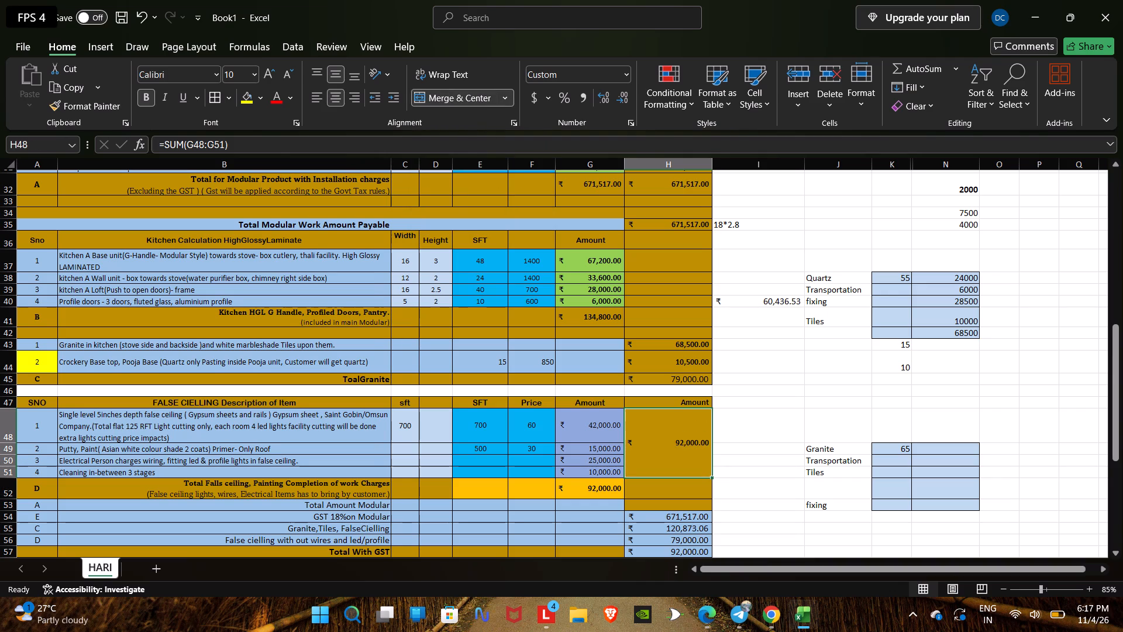
Delete the empty amount cell H52 beside the false ceiling total, shifting the summary amounts below it up.
left_click(670, 490)
right_click(670, 490)
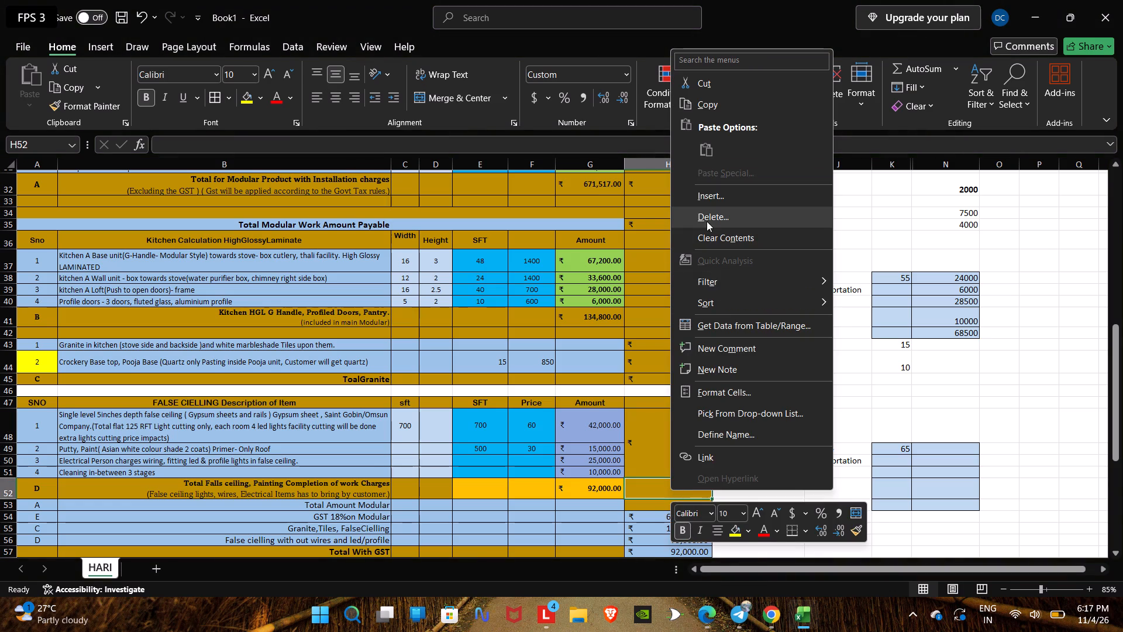
left_click(705, 215)
left_click(670, 233)
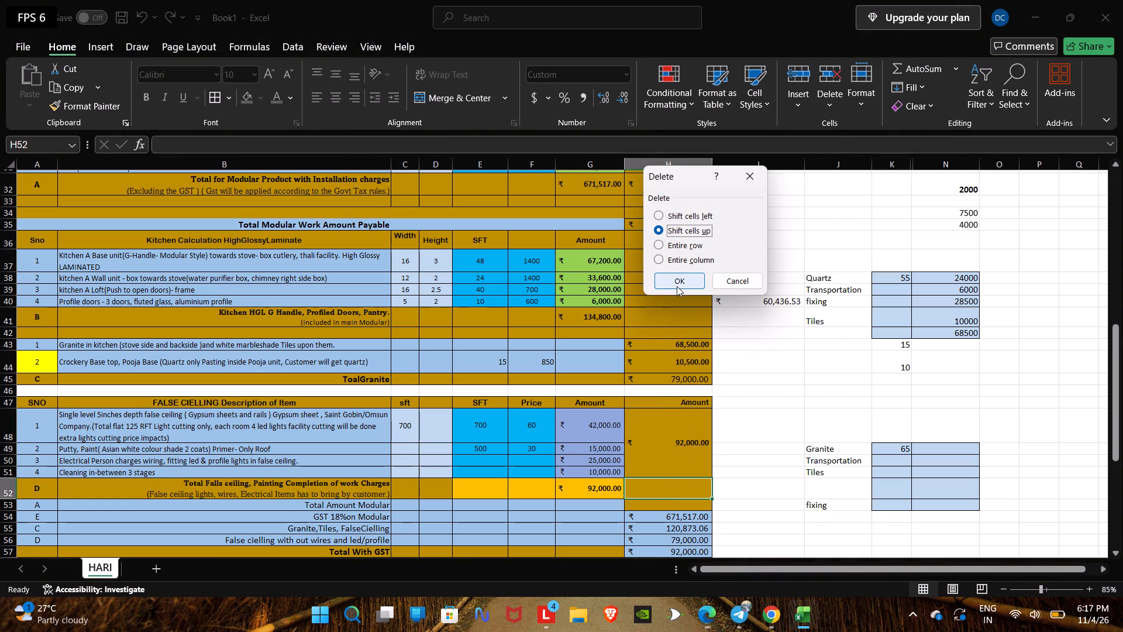
left_click(677, 286)
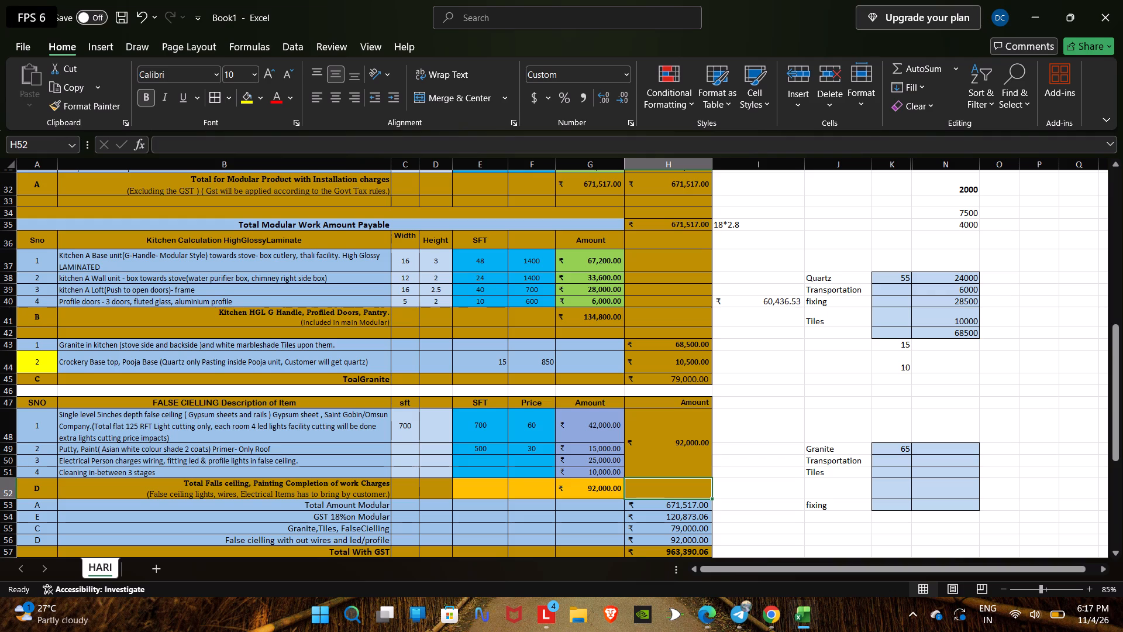
In the single-level false ceiling description, replace the "Total flat 125 RFT Light cutting only" wording with "Grnd flr opposte TV,".
left_click(290, 429)
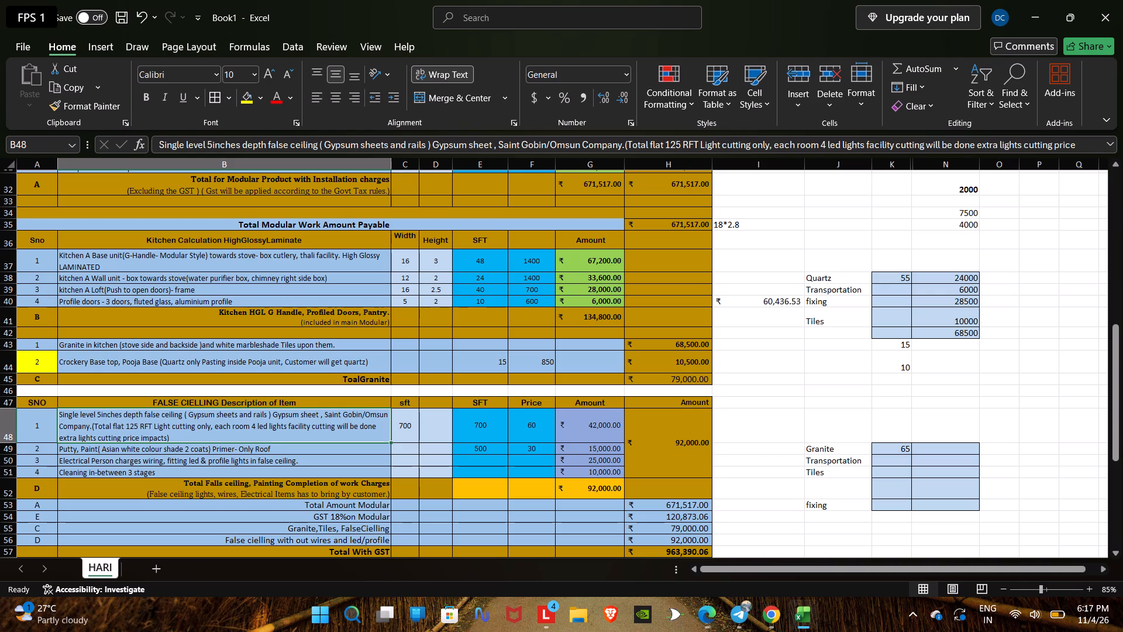
double_click(129, 430)
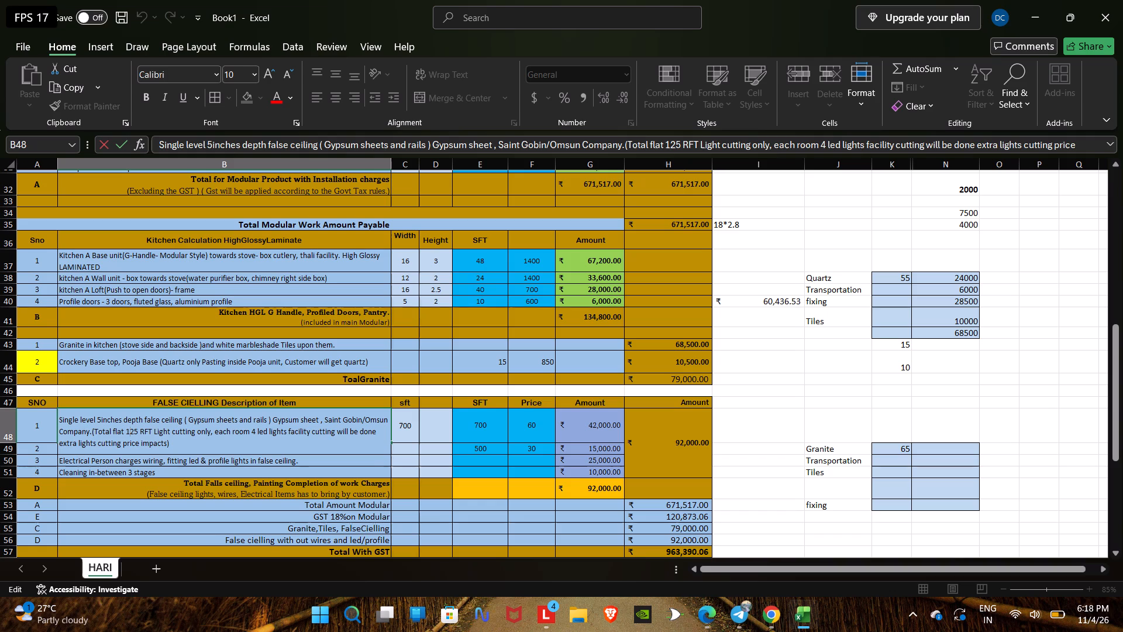
left_click_drag(208, 431, 154, 425)
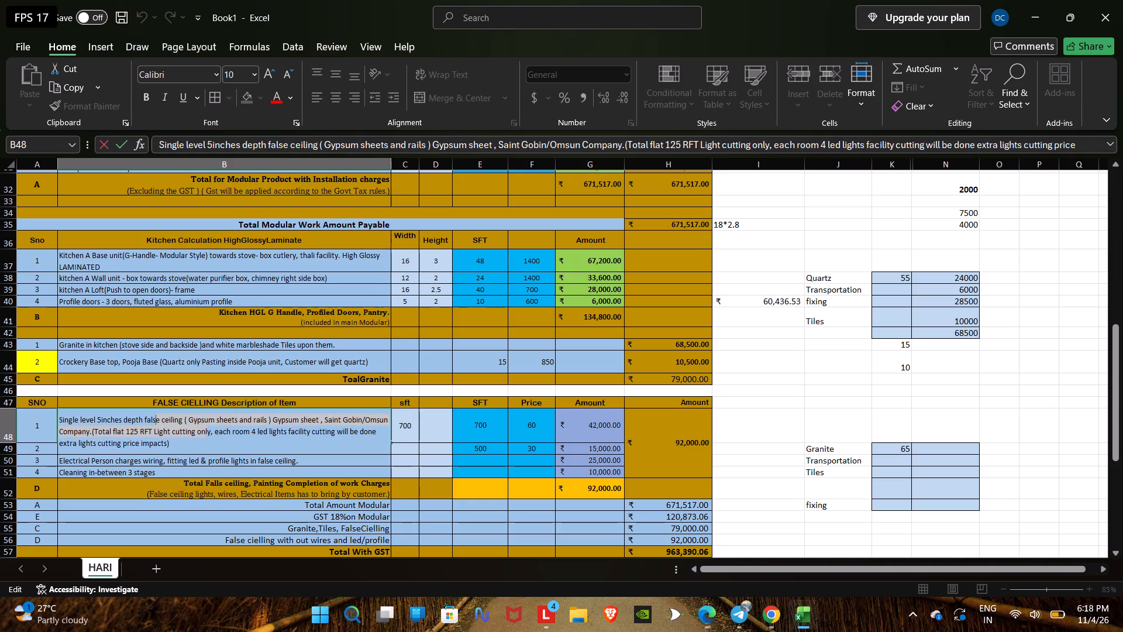
left_click_drag(154, 425, 97, 434)
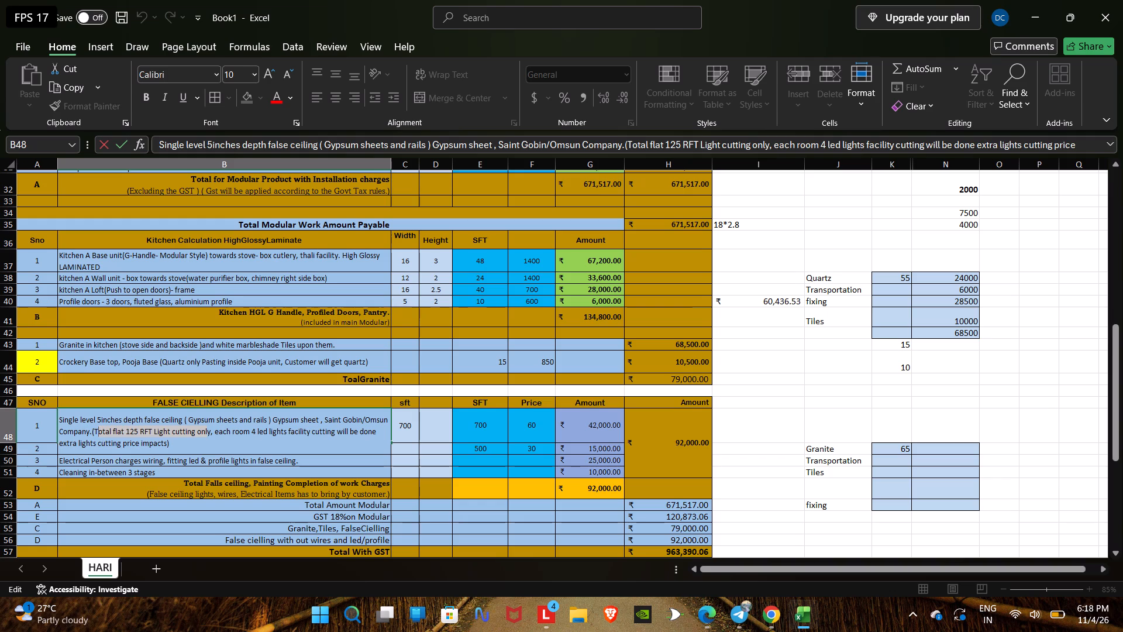
left_click_drag(97, 434, 96, 435)
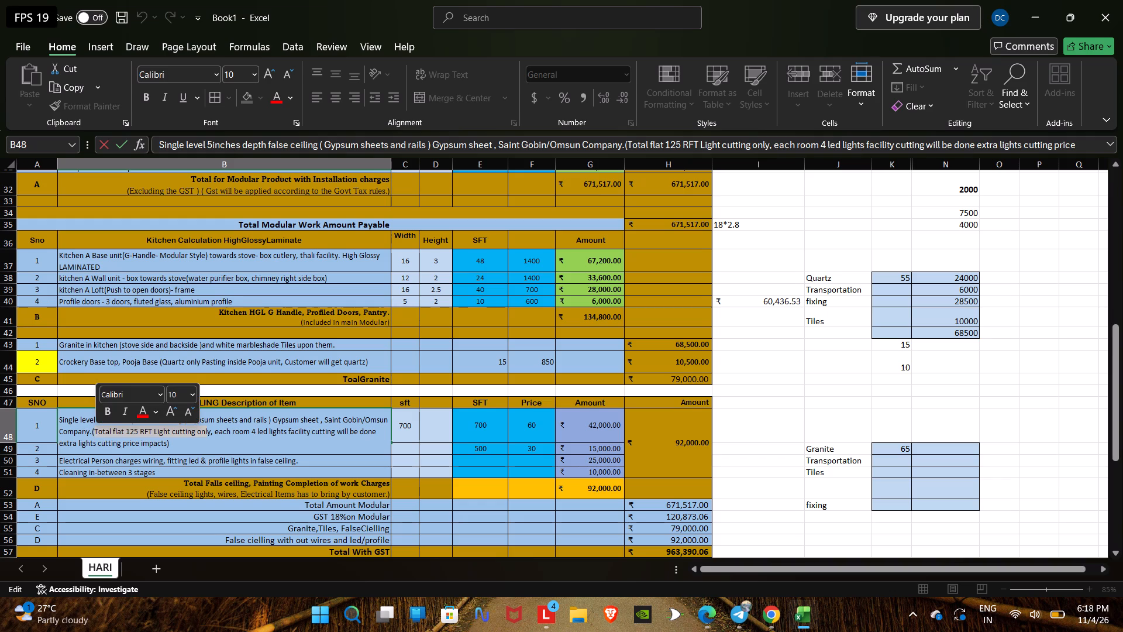
key("BackSpace")
type("Grnd flr")
key("space")
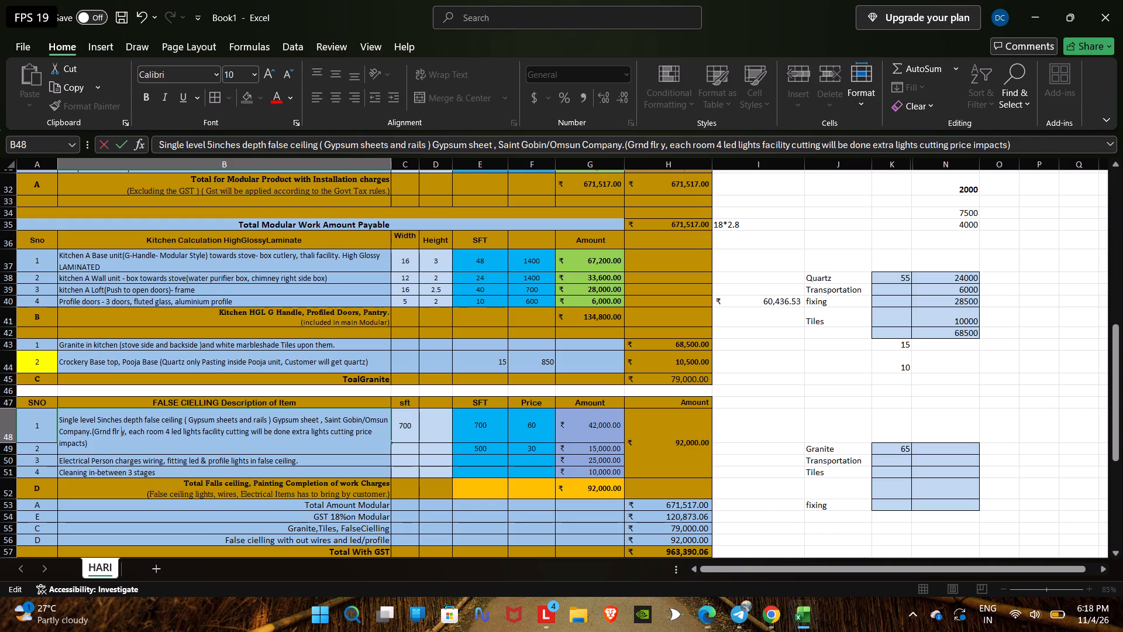
type("opposte TV,")
key("space")
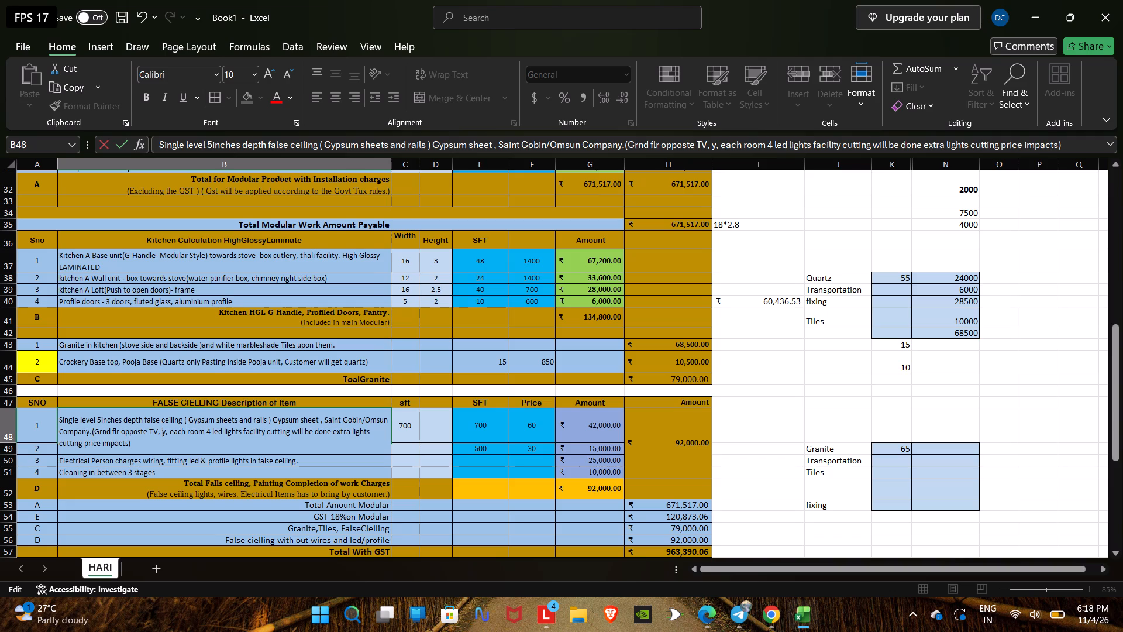
Replace "opposte TV" after "Grnd flr" in the false ceiling description with "Living, Dinning".
left_click(157, 428)
key("BackSpace")
key("BackSpace")
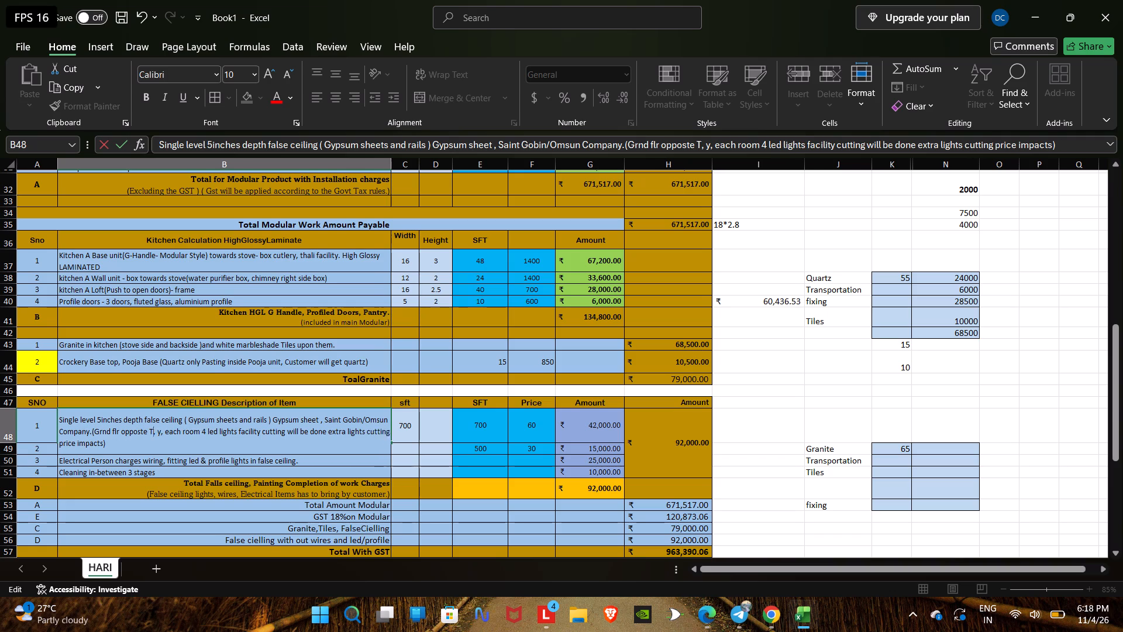
key("BackSpace")
key("BackSpace")
key("BackSpace")
key("BackSpace")
key("BackSpace")
key("BackSpace")
key("BackSpace")
key("BackSpace")
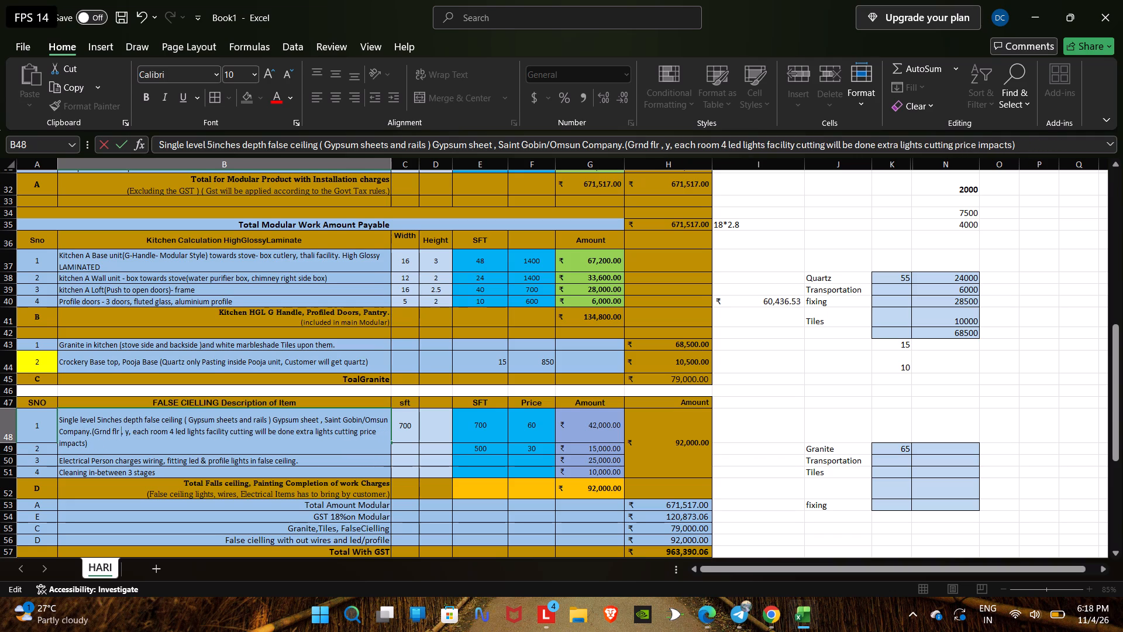
type("Living")
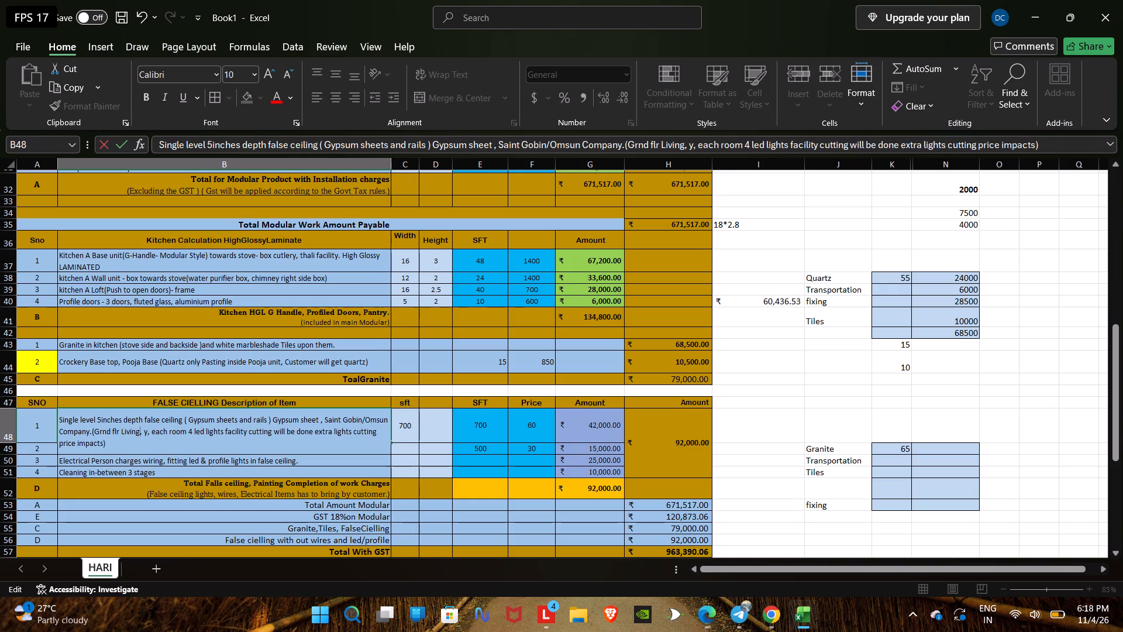
type(", Dinning")
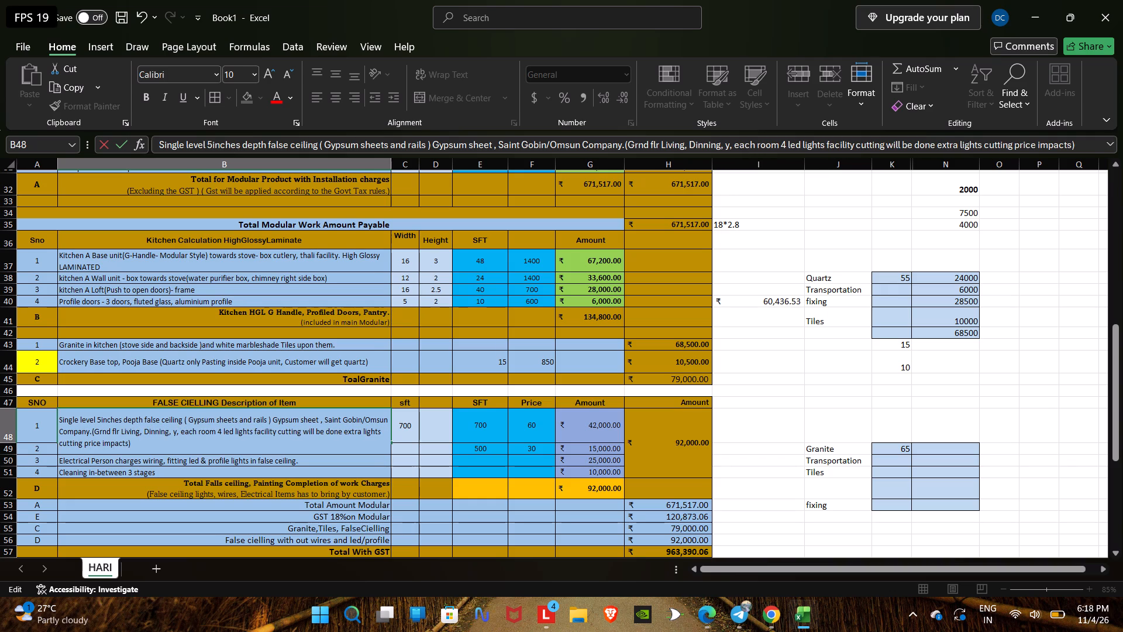
Insert a hyphen after "Grnd flr" so the false ceiling description reads "Grnd flr- Living, Dinning".
key("Left")
key("Left")
key("Left")
key("Left")
key("Left")
key("Left")
key("Left")
key("Left")
key("Left")
key("Left")
key("Left")
key("Left")
key("Left")
key("Left")
key("Left")
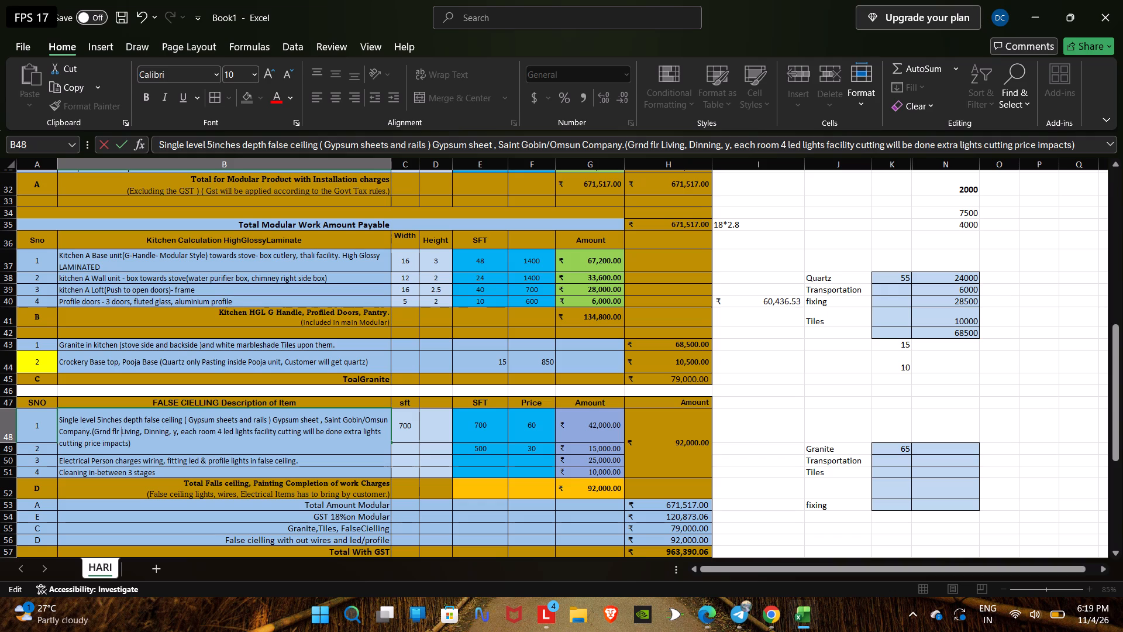
key("BackSpace")
key("minus")
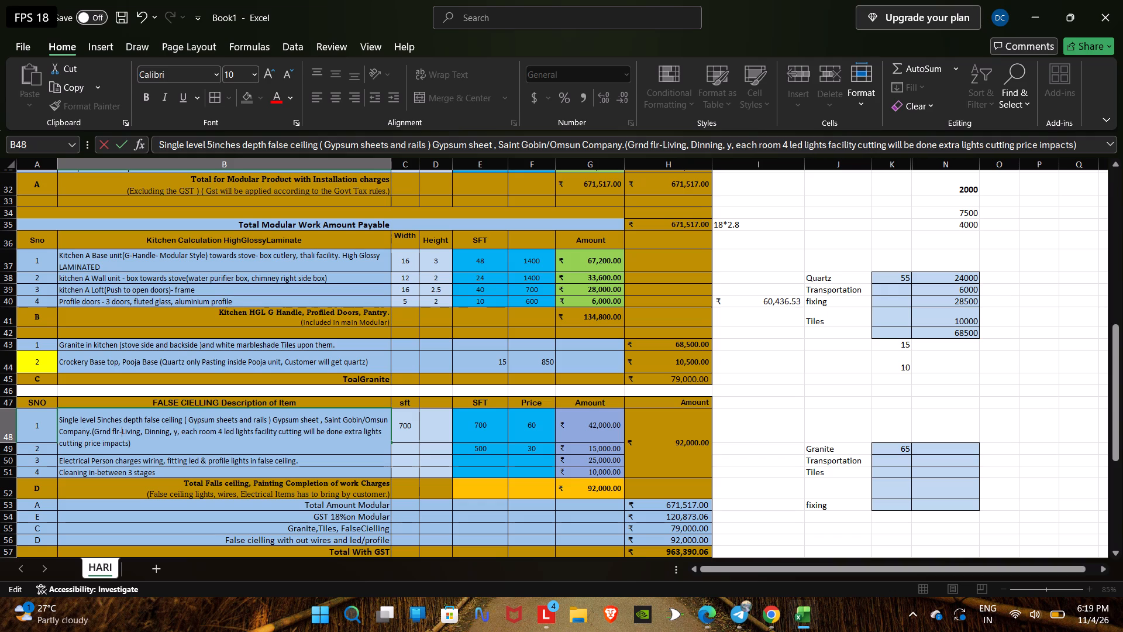
key("space")
In the single-level false ceiling description, replace the stray "y" after "Living, Dinning," with "1st flr Lounge area )".
key("Right")
key("Right")
key("Right")
key("Right")
key("Right")
key("Right")
key("Right")
key("Right")
key("Right")
key("Right")
key("Right")
key("Right")
key("Right")
key("Right")
key("Right")
key("Right")
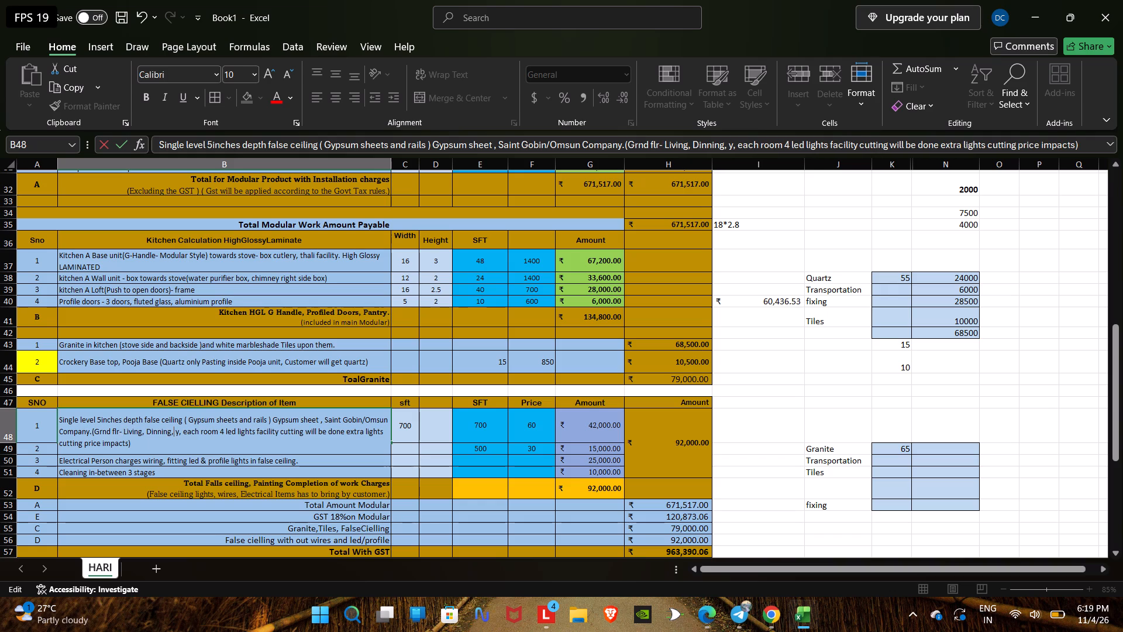
key("space")
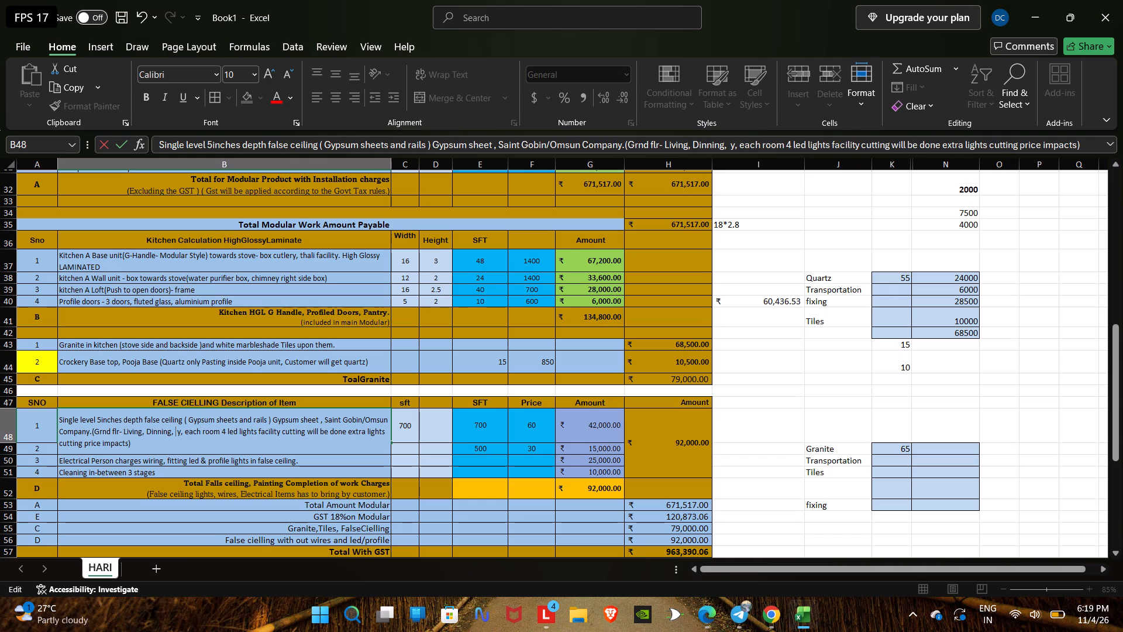
type("1st flr")
key("space")
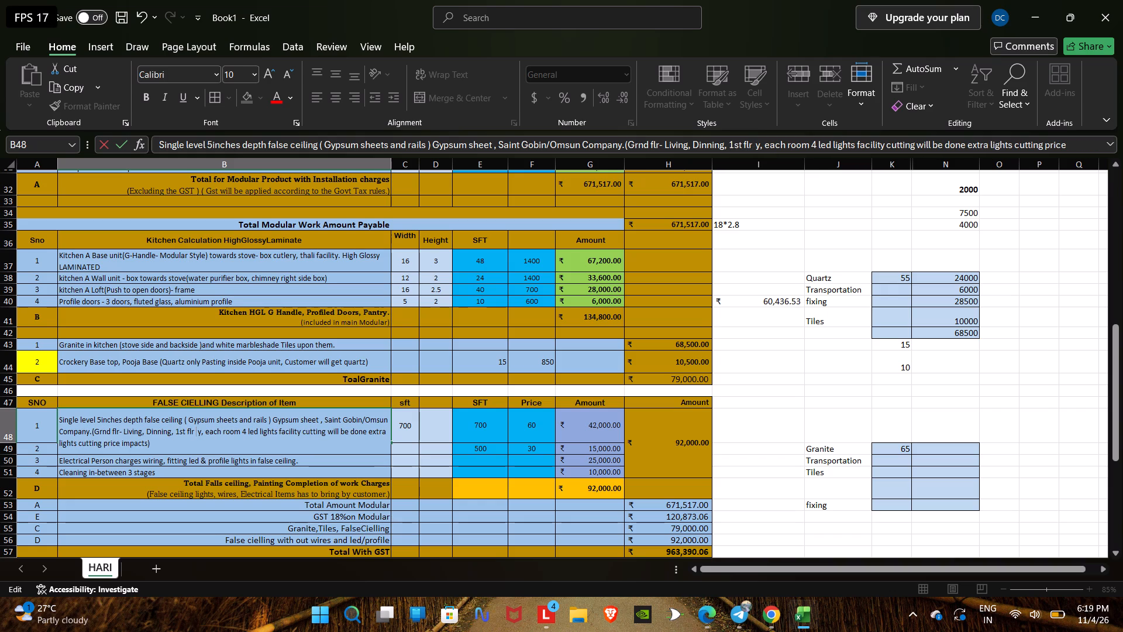
type("Lounge")
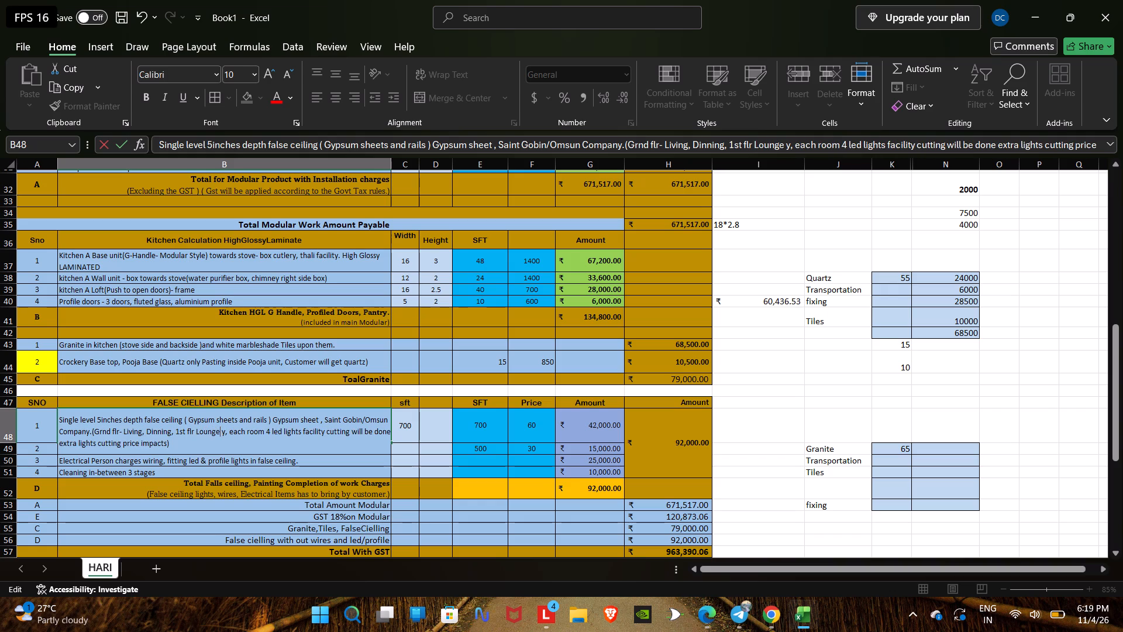
key("space")
type("area")
key("space")
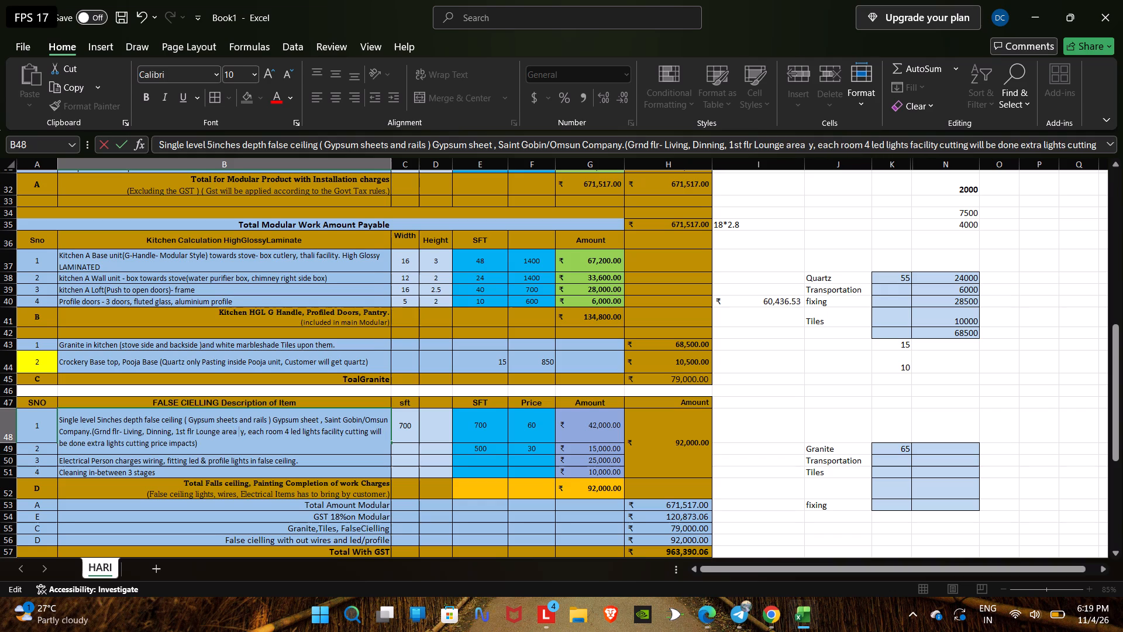
type(")")
key("Delete")
key("Delete")
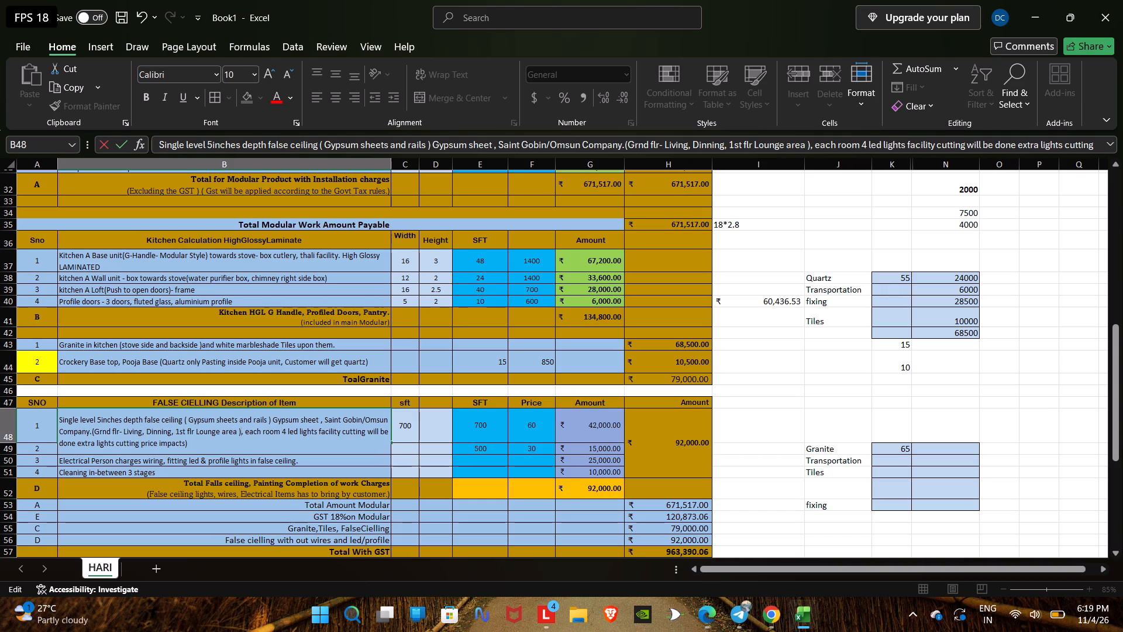
Insert a period after "facility cutting will be done" in the single-level false ceiling description.
key("Right")
key("Right")
key("Right")
key("Right")
key("Right")
key("Right")
key("Right")
key("Right")
key("Right")
key("Right")
key("Right")
key("Right")
key("Right")
key("Right")
key("Right")
key("Right")
key("Right")
key("Right")
key("Right")
key("Right")
key("Right")
key("Right")
key("Right")
key("Right")
key("Right")
key("Right")
key("Right")
key("Right")
key("Right")
key("Right")
key("Right")
key("Right")
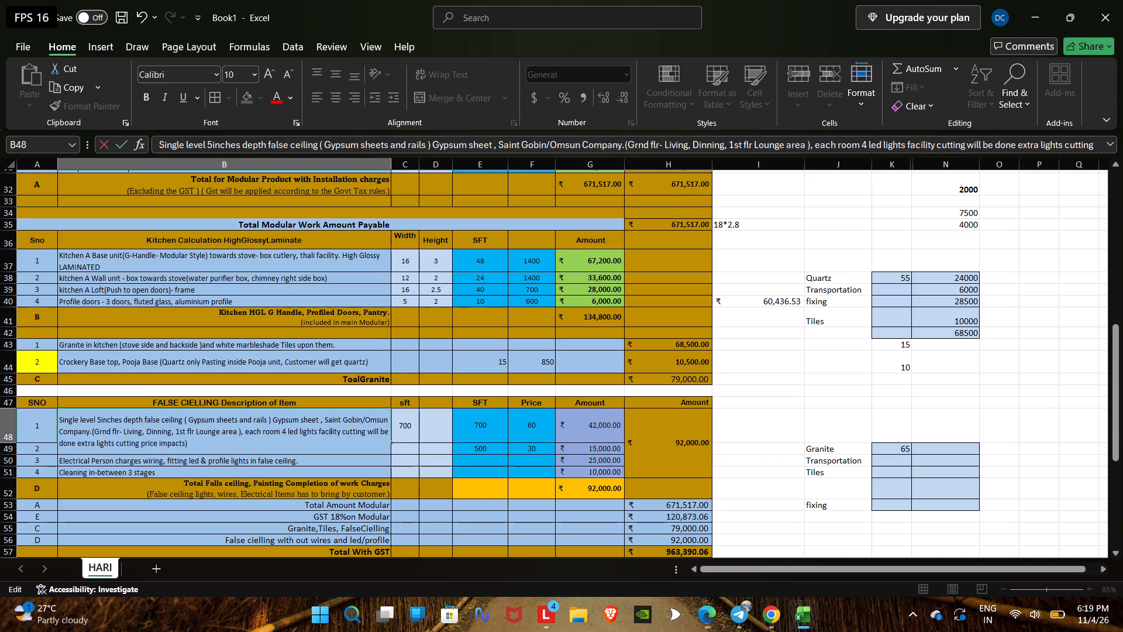
key("Left")
key("Left")
key("Left")
key("Left")
key("Left")
key("Left")
key("Left")
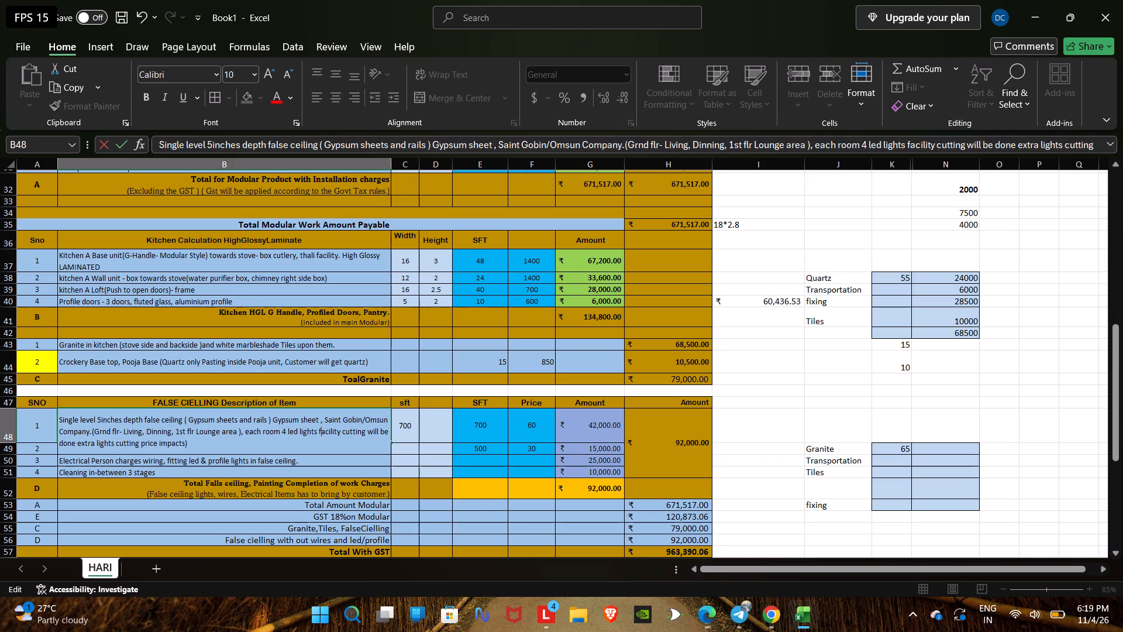
key("Right")
key("Right")
key("Right")
key("Right")
key("Right")
key("Right")
key("Right")
key("Right")
key("Right")
key("Right")
key("Right")
key("Right")
key("Right")
key("Right")
key("Right")
key("Right")
key("Right")
key("Right")
key("Right")
key("Right")
key("Right")
key("Right")
key("Right")
key("Right")
key("Right")
key("Right")
key("Right")
key("Right")
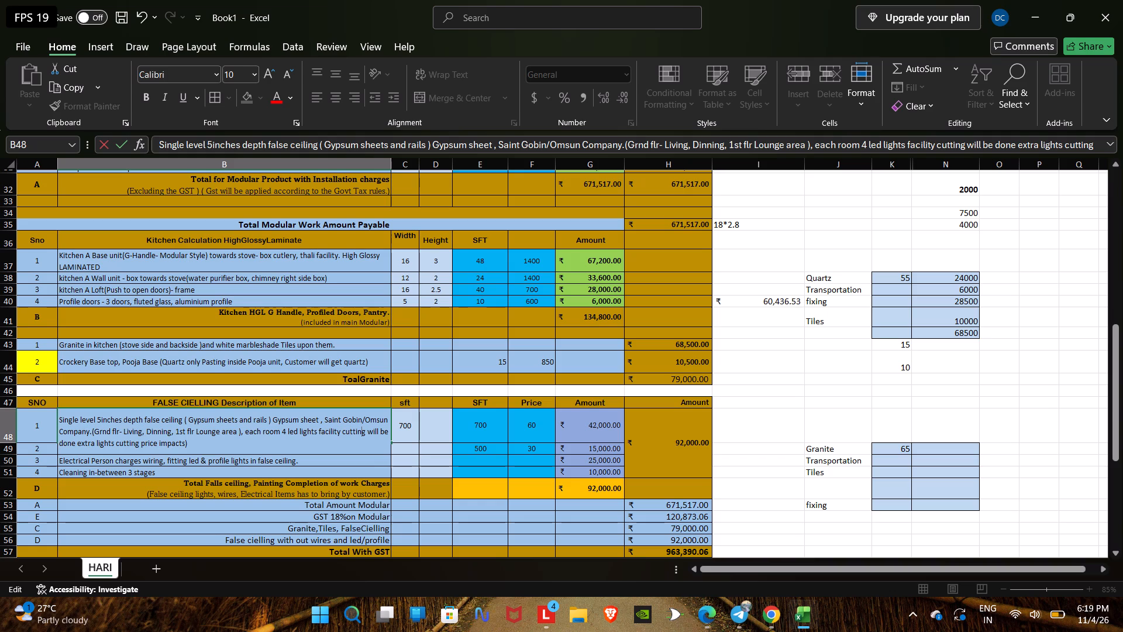
key("Right")
key("Left")
key("period")
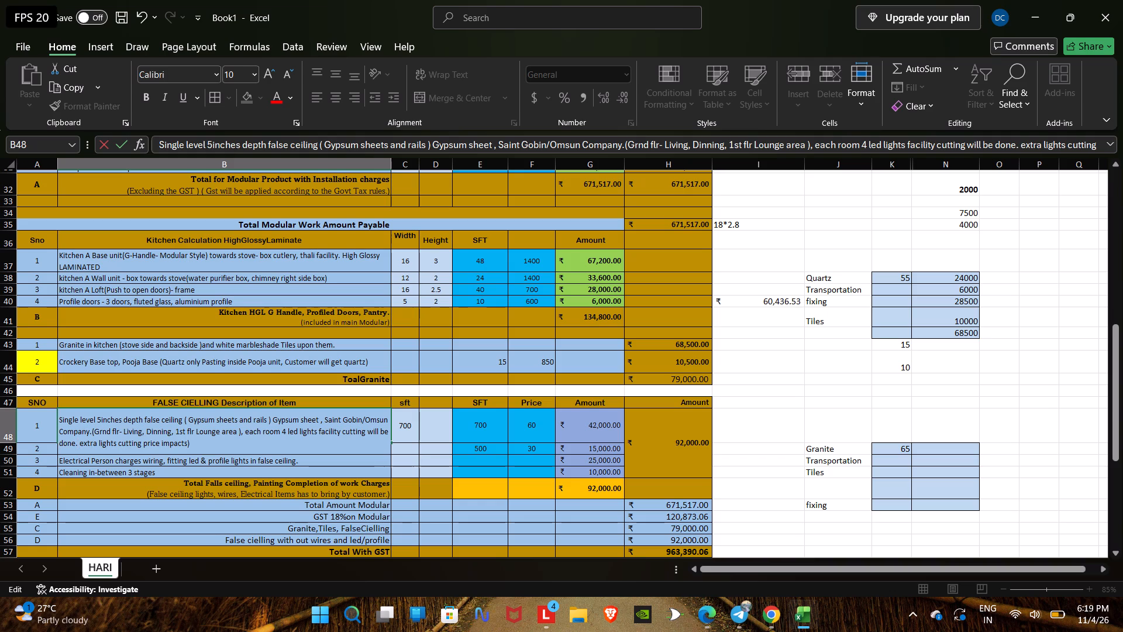
key("Left")
key("Right")
key("Right")
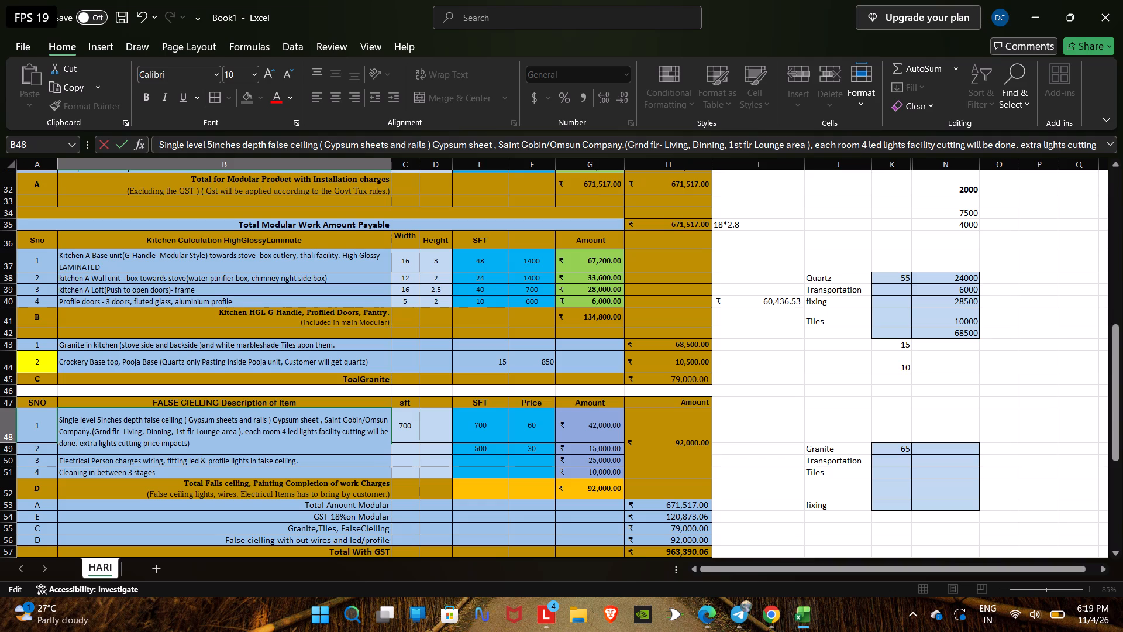
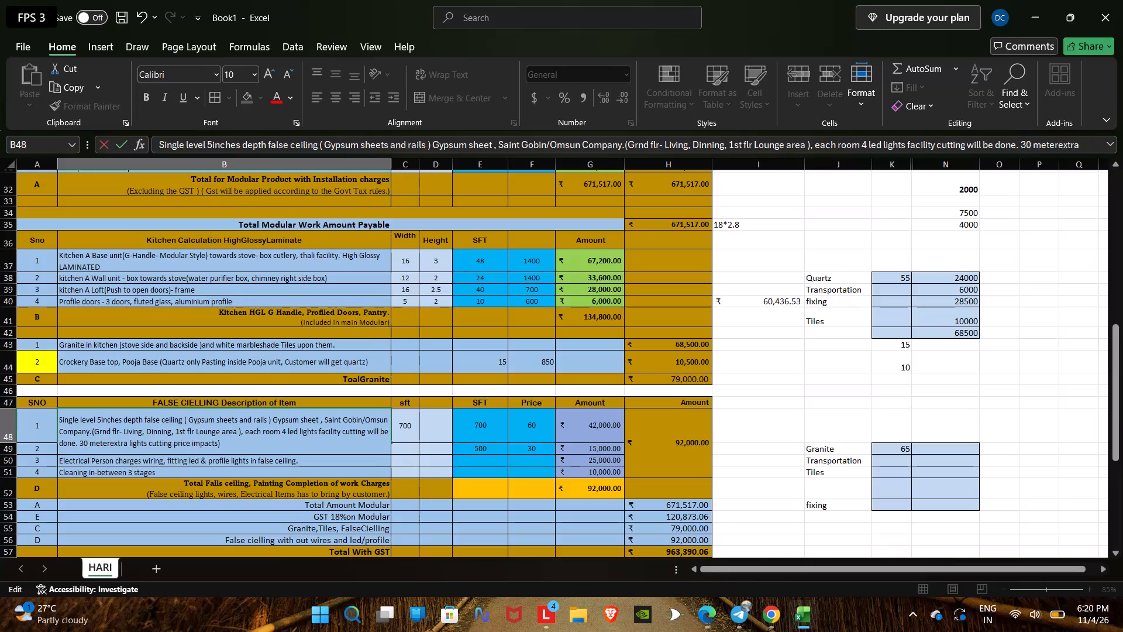
Insert "Profile cutting -" after "30 meters" in the single-level false ceiling description and commit the cell edit.
key("space")
type("Profile")
key("space")
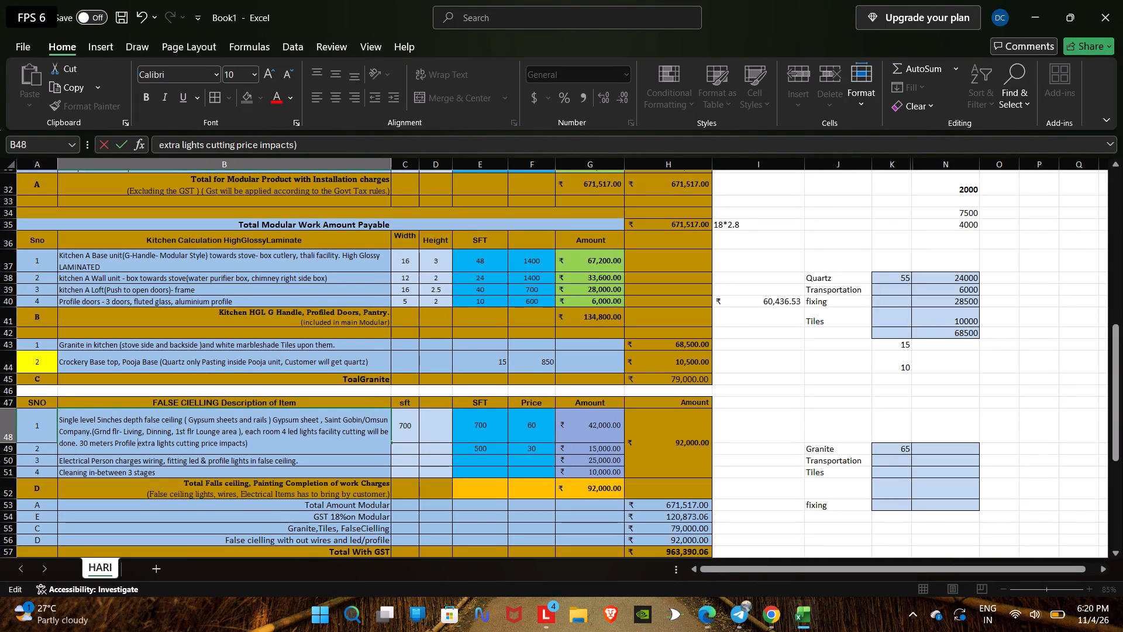
type("cutting")
key("space")
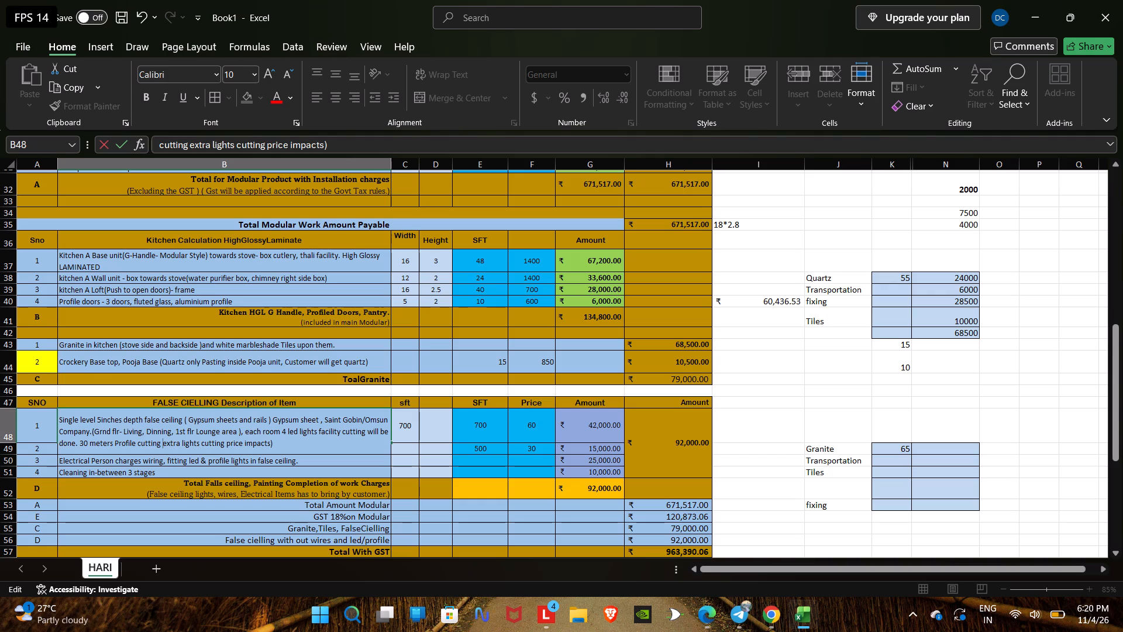
type("-")
key("space")
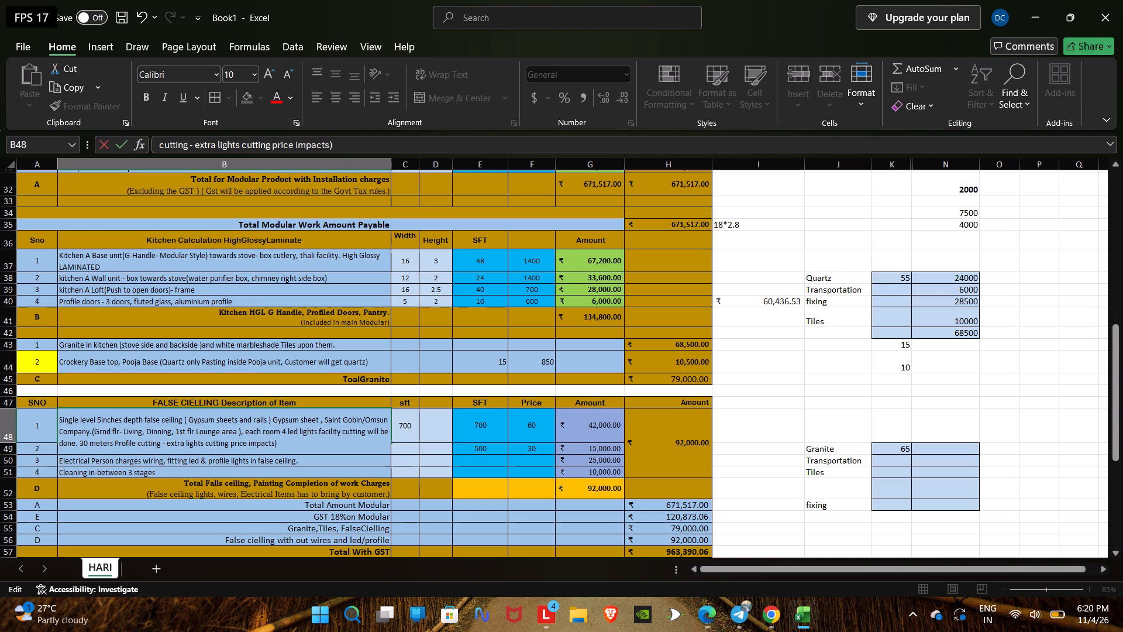
key("Right")
key("Right")
key("Right")
key("Right")
key("Right")
key("Right")
key("Right")
key("Right")
key("Right")
key("Right")
key("Right")
key("Right")
key("Right")
key("Right")
key("Right")
key("Right")
key("Right")
key("Right")
key("Right")
key("Right")
key("space")
key("Return")
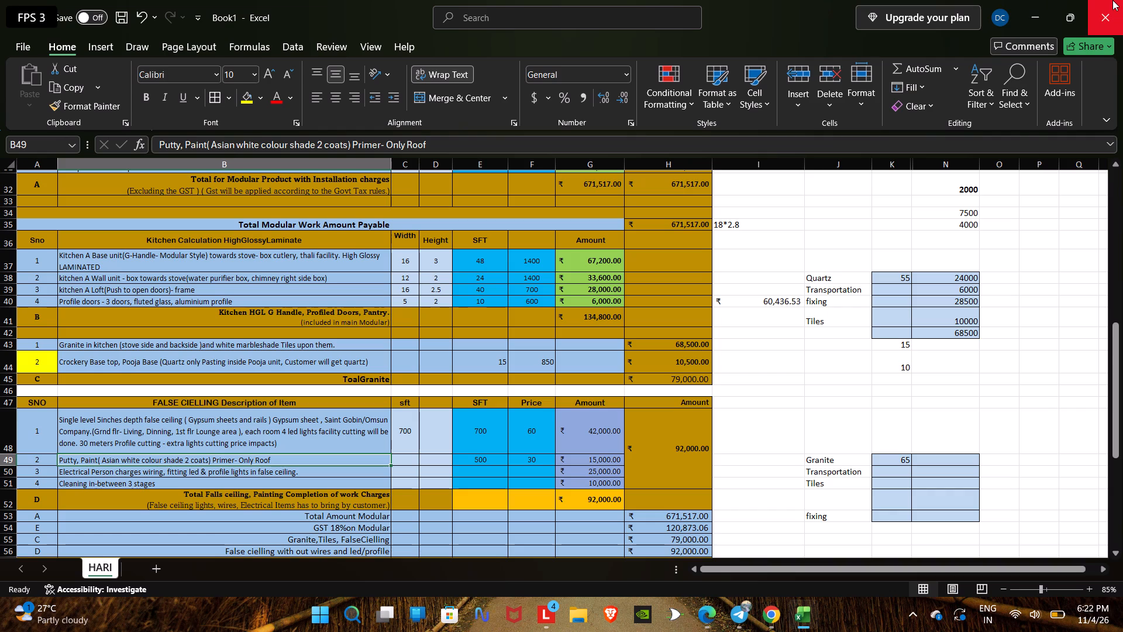
Save the workbook as "hari" in the OneDrive Documents folder.
key("ctrl+s")
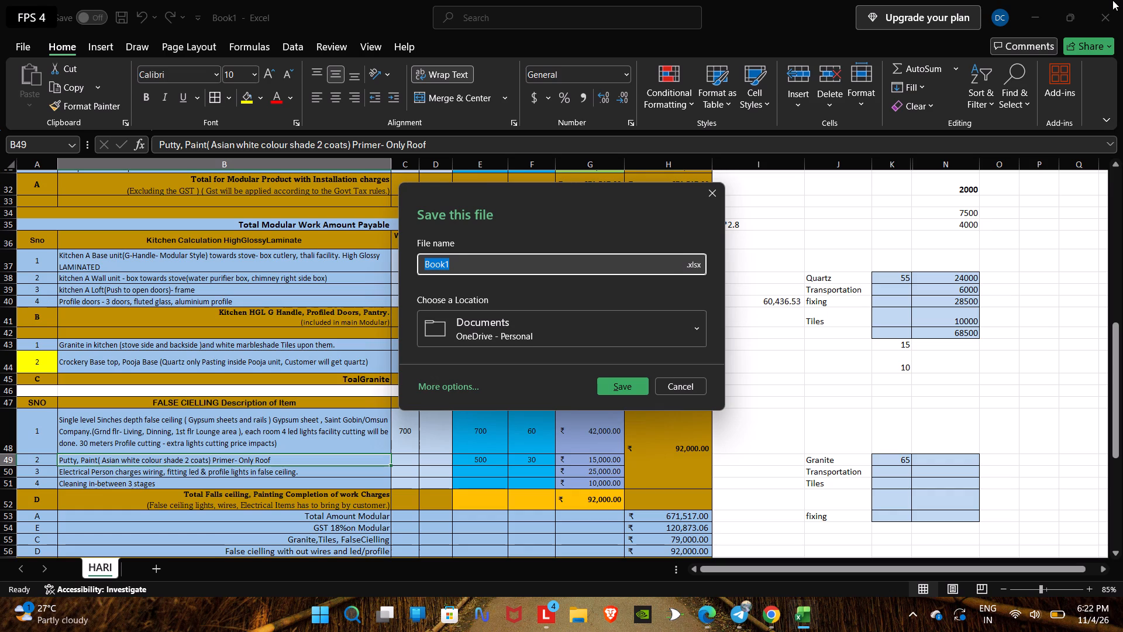
type("hari")
key("Return")
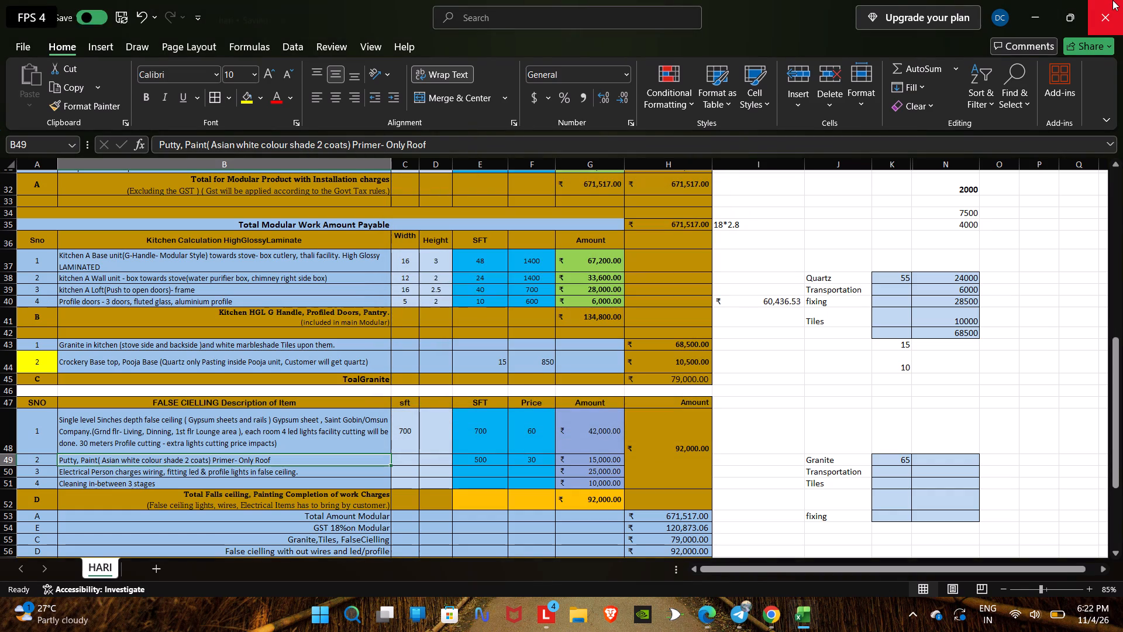
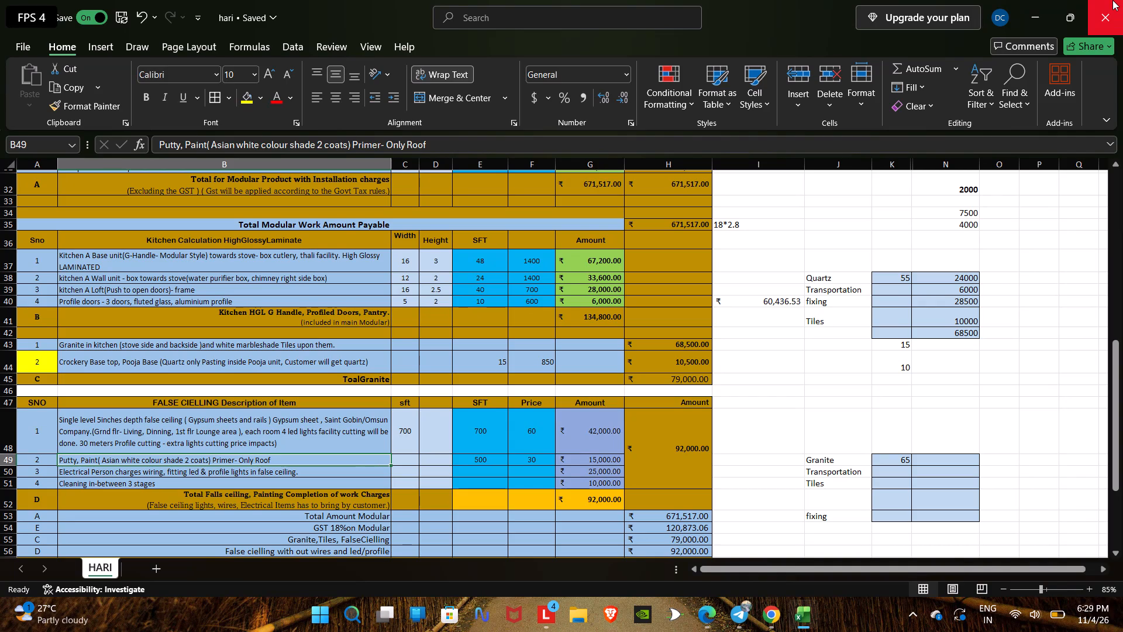
Switch from the hari workbook to the Suman_Frd workbook, checking between the two open files.
key("alt+Tab")
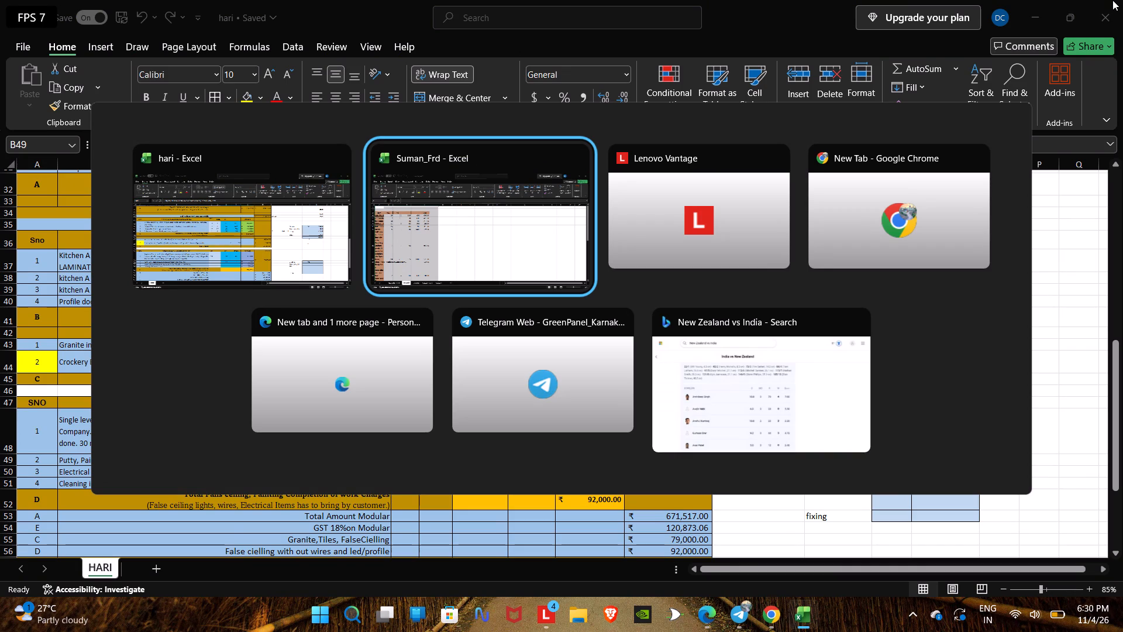
key("alt+space")
key("alt+Return")
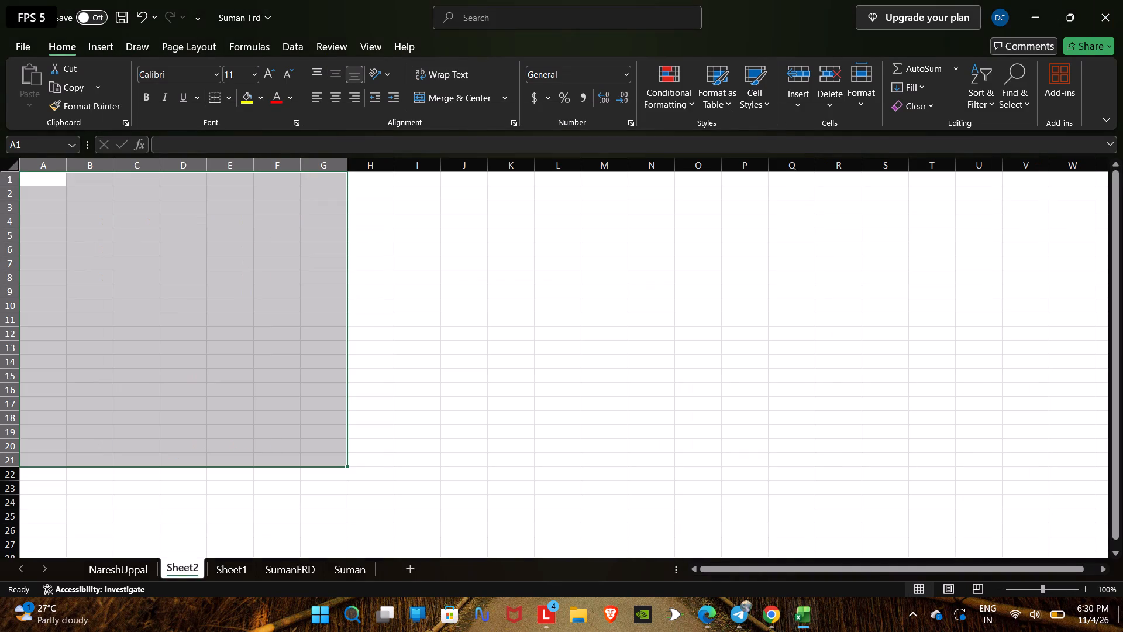
key("alt+Tab")
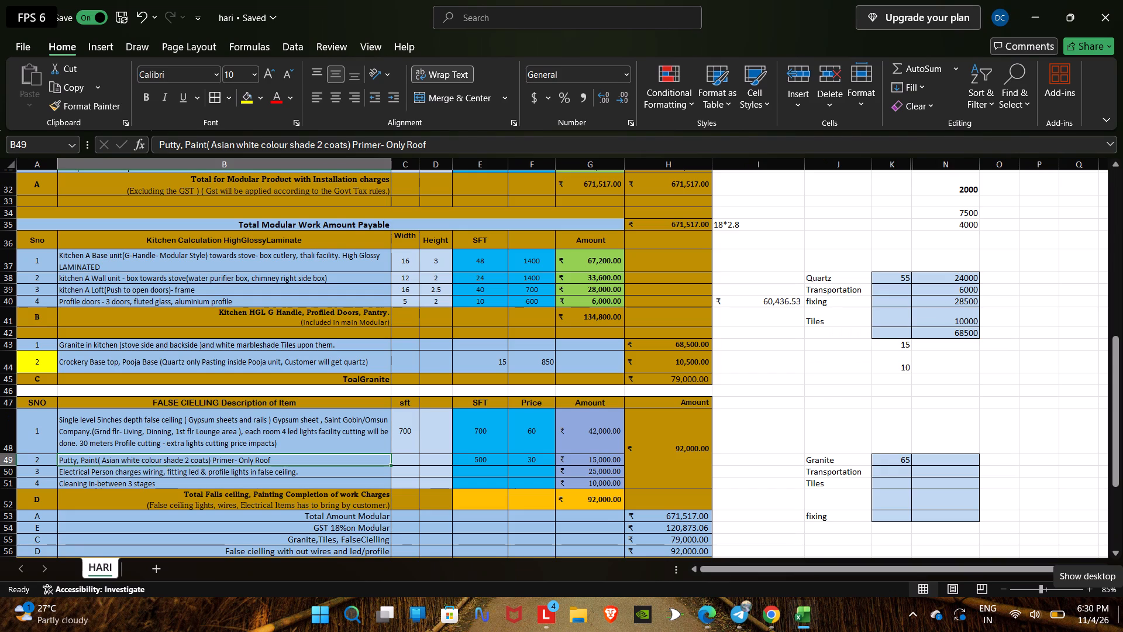
key("alt+Tab")
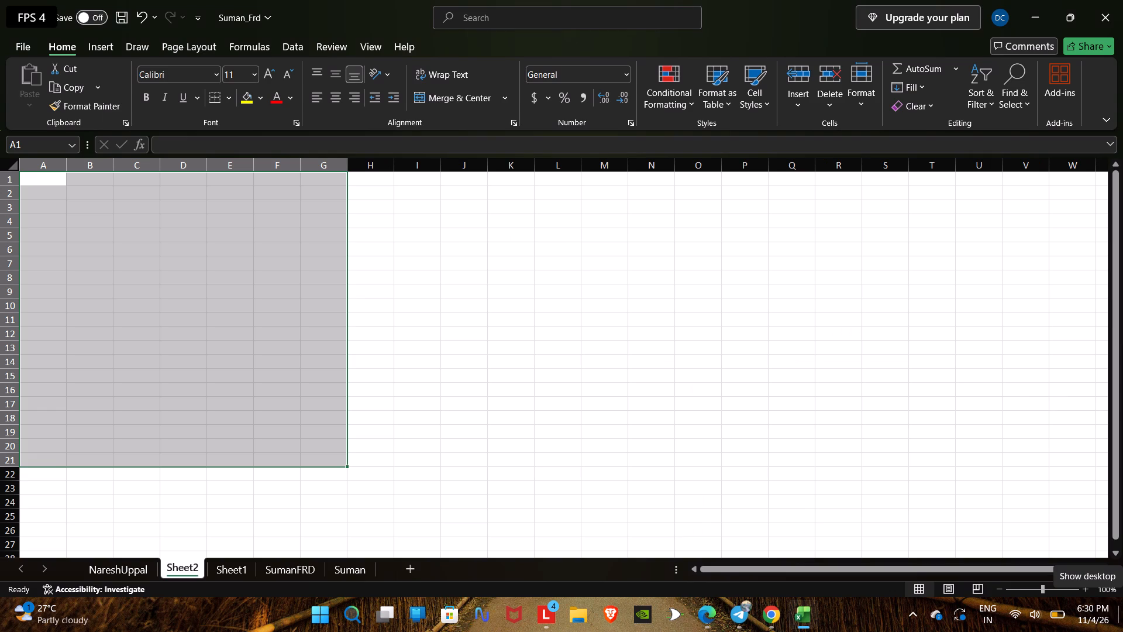
Undo the last deletion of the quotation table in cells A1:G21 of Sheet2 in the Suman_Frd workbook.
key("ctrl+z")
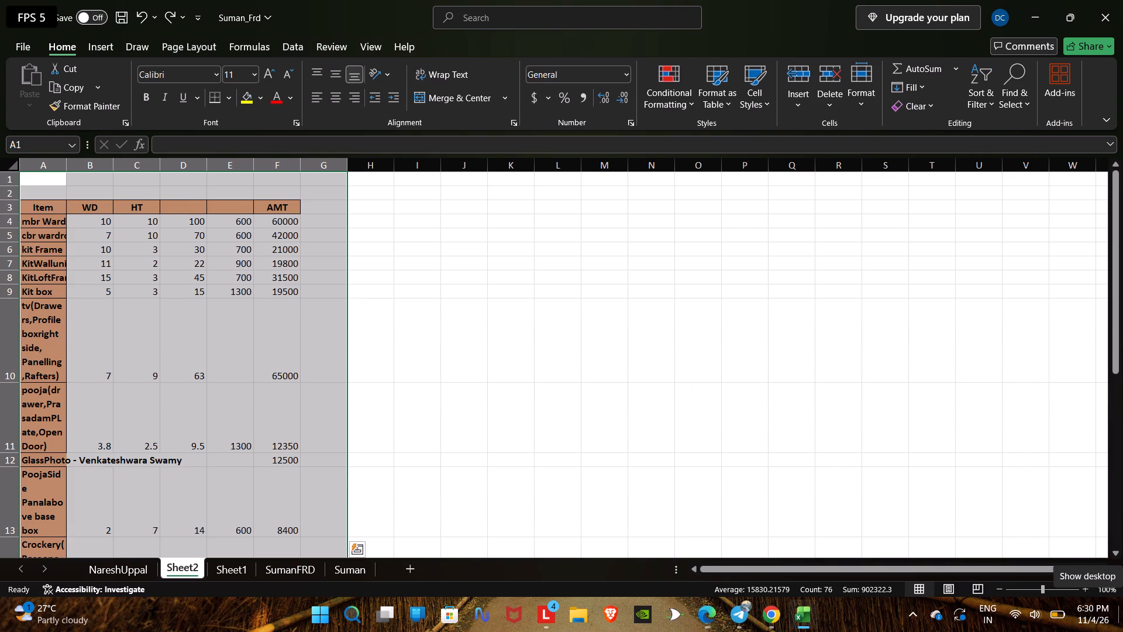
Undo the most recent edit to the single-level false ceiling description in cell B48 of the hari workbook.
key("ctrl+z")
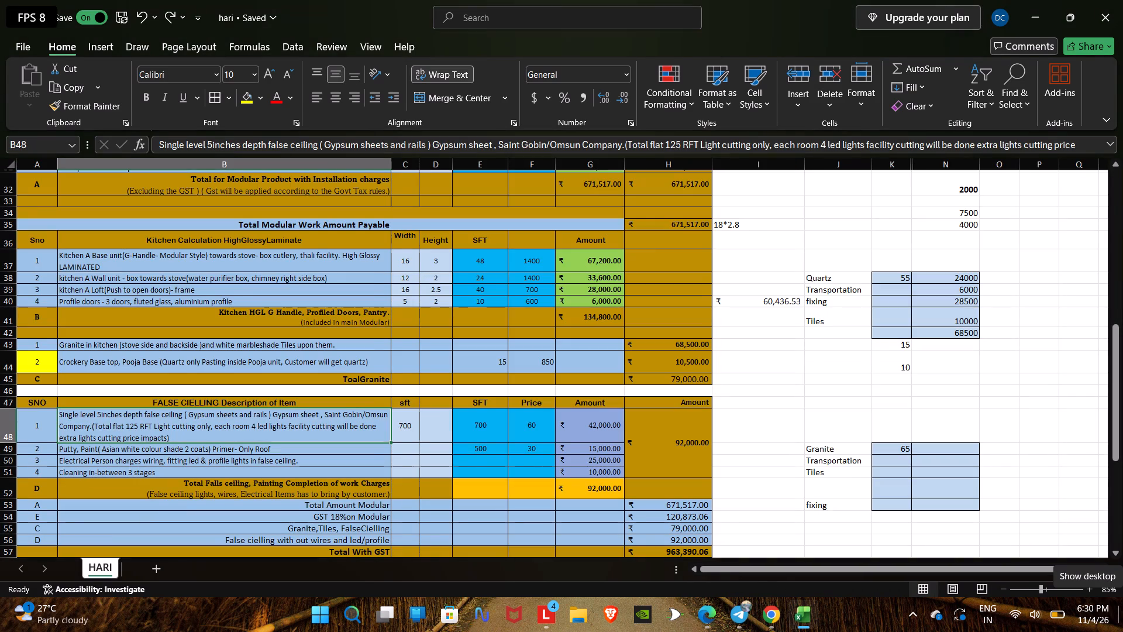
Go through the open windows and choose the hari workbook.
key("alt+Tab")
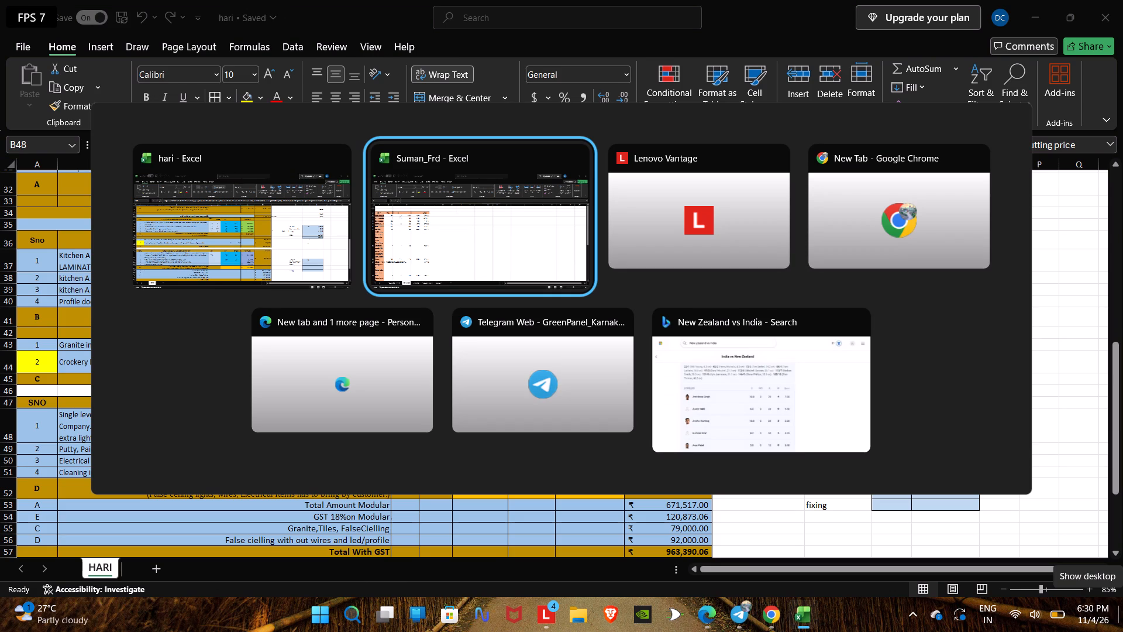
key("alt+Left")
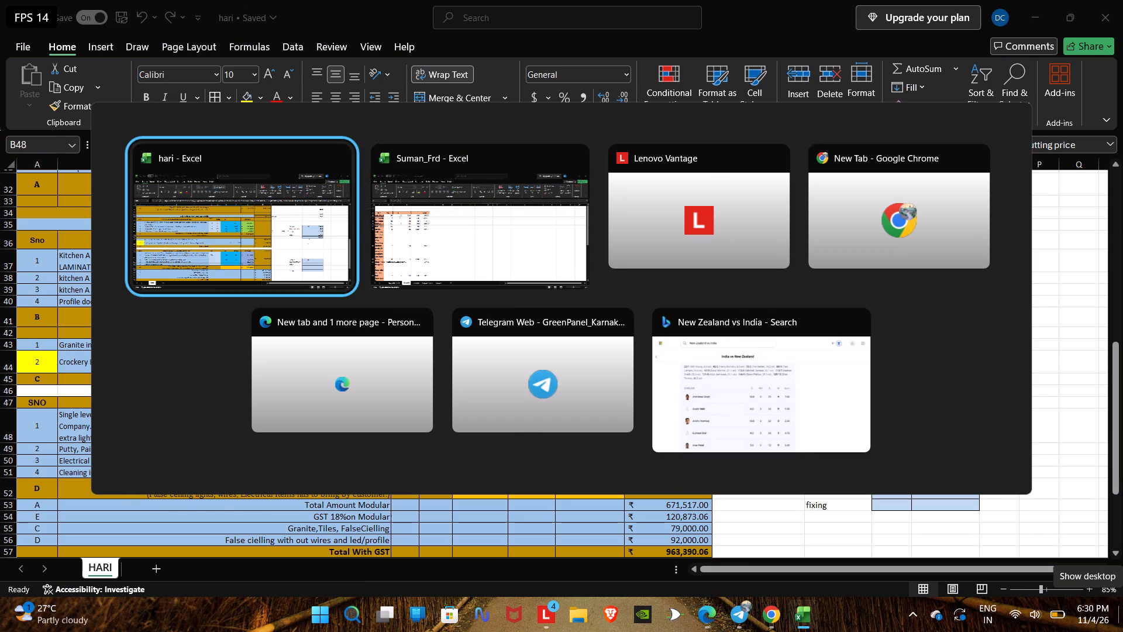
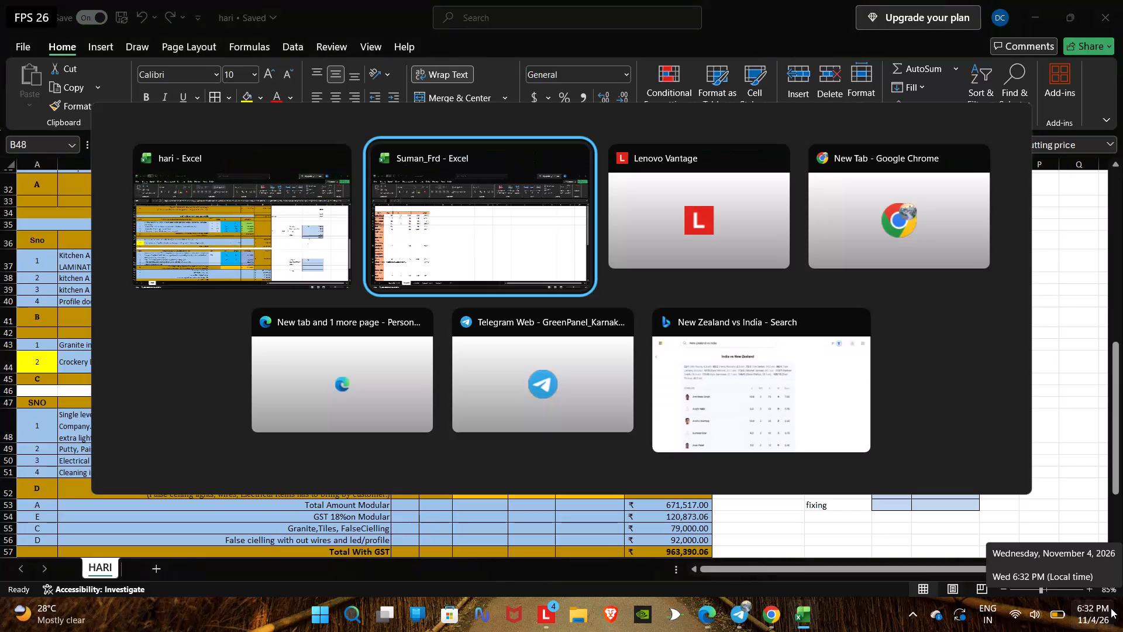
Switch to Microsoft Edge to view the India vs New Zealand cricket scorecard, and return to the hari workbook.
key("alt+Down")
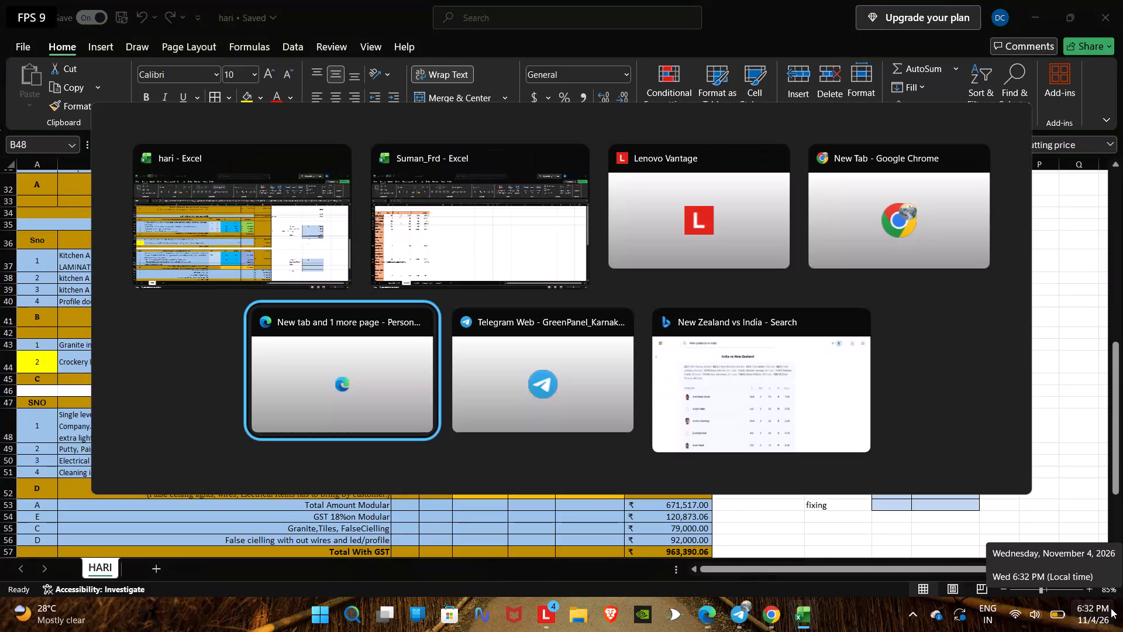
key("alt+Left")
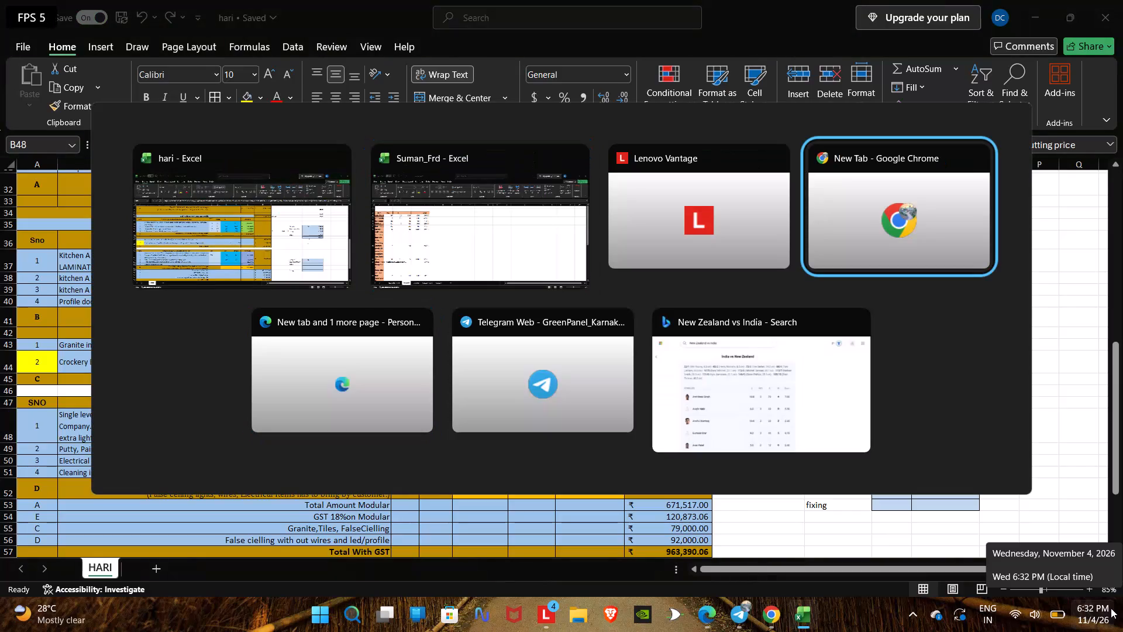
key("alt+Up")
key("alt+Up")
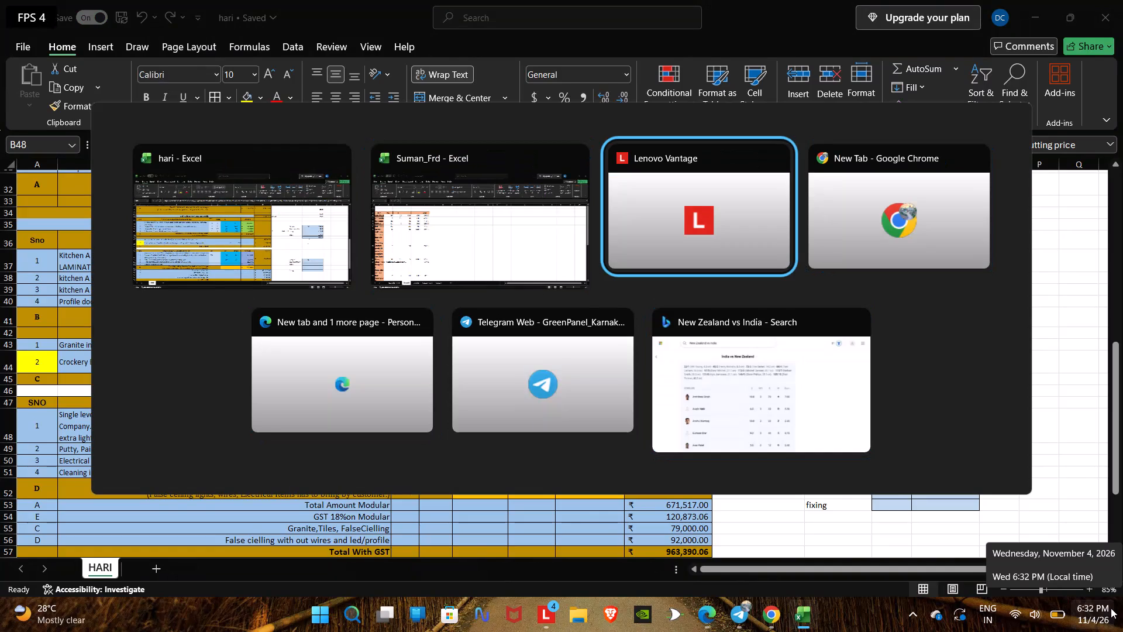
key("alt+Left")
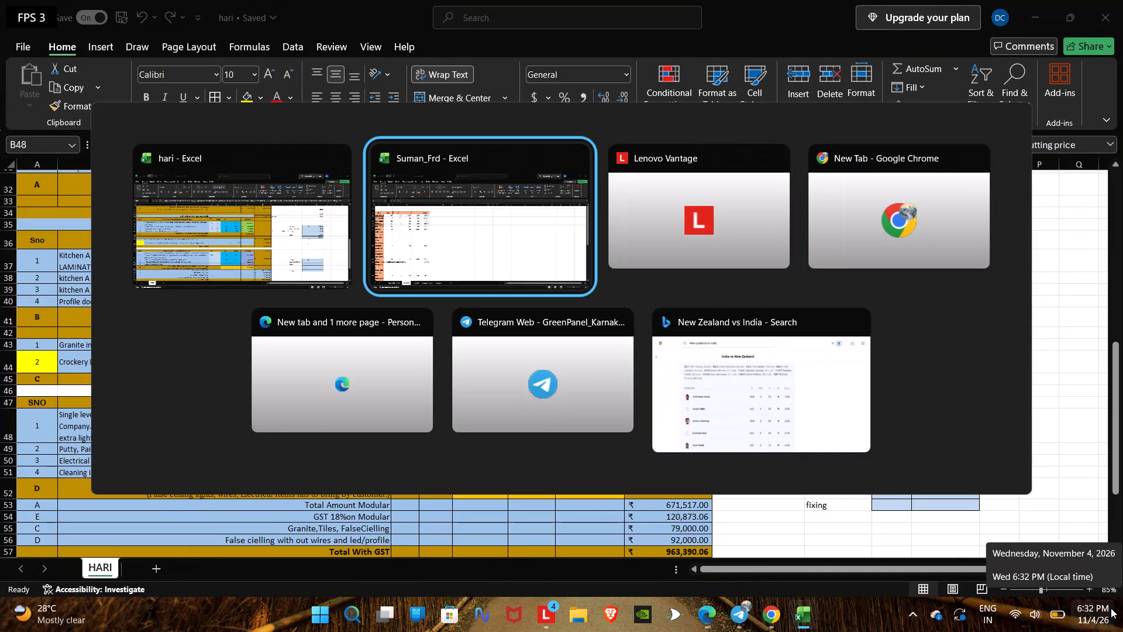
key("alt+Right")
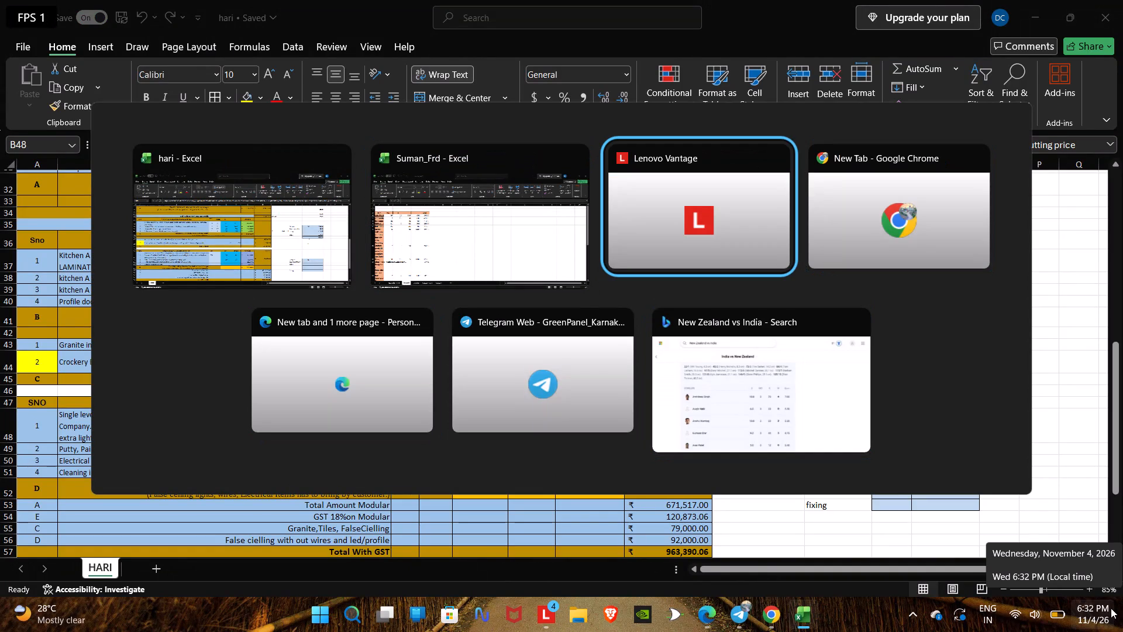
key("alt+Down")
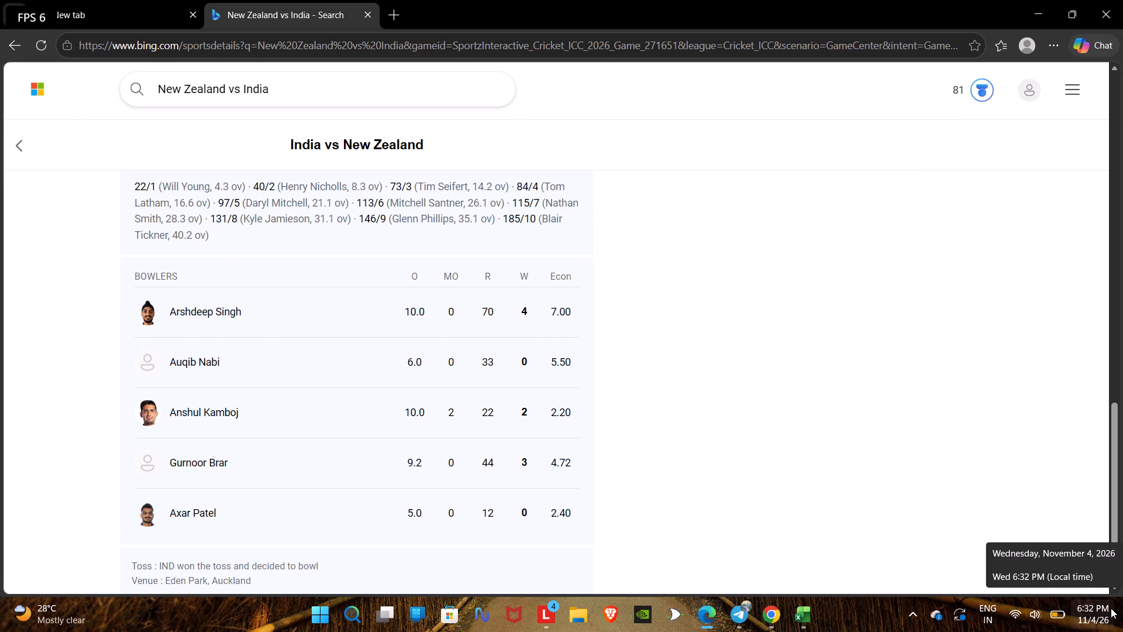
key("alt+Tab")
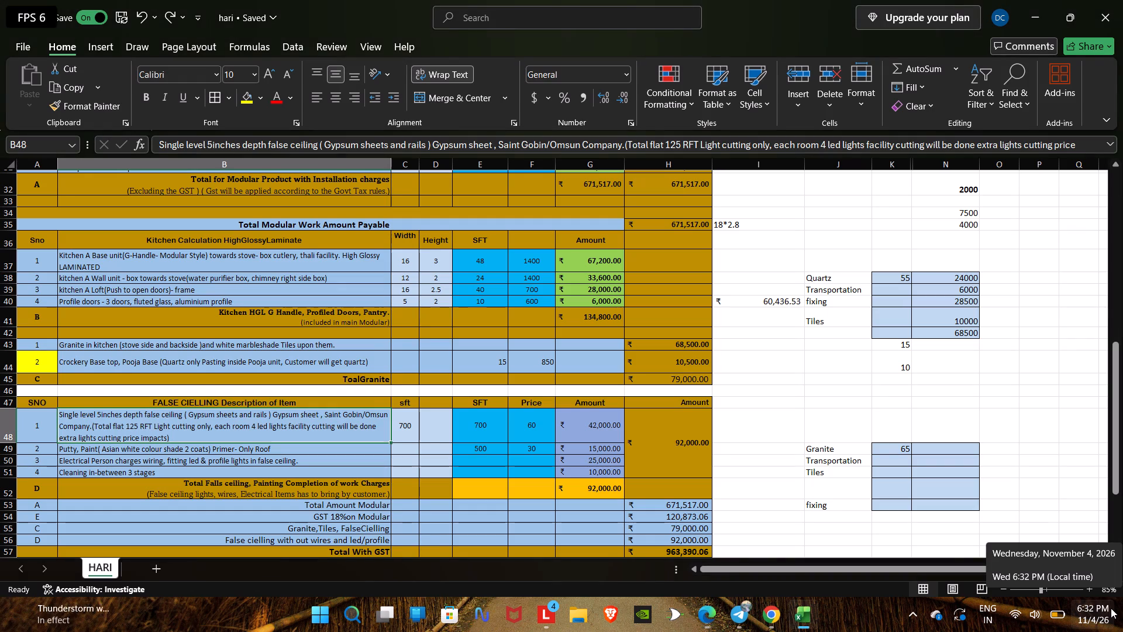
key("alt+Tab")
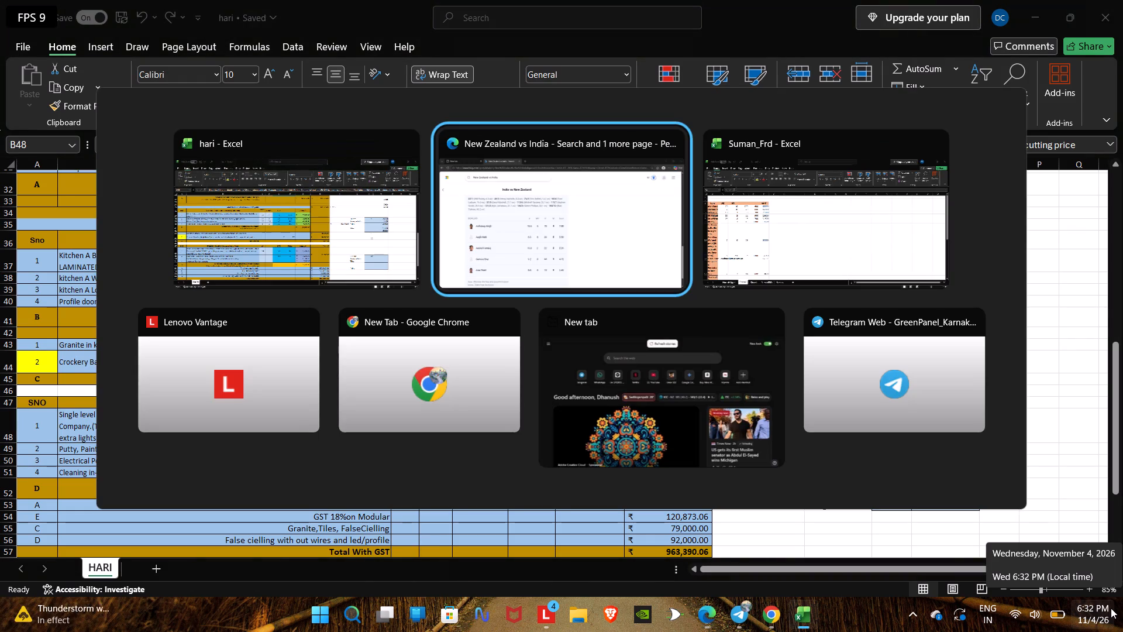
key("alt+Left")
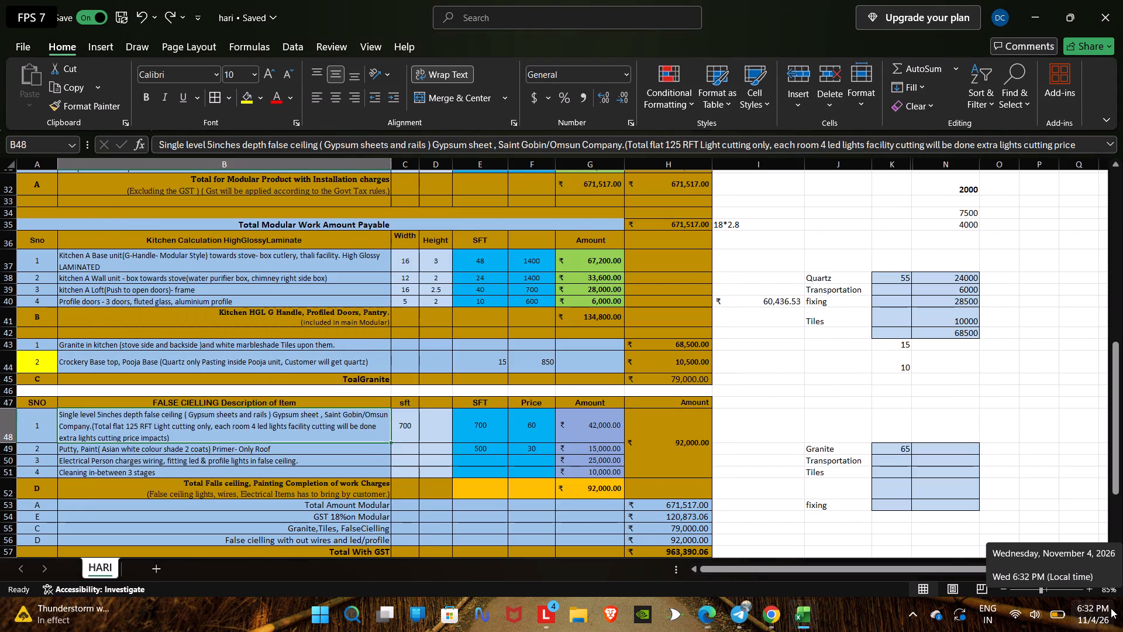
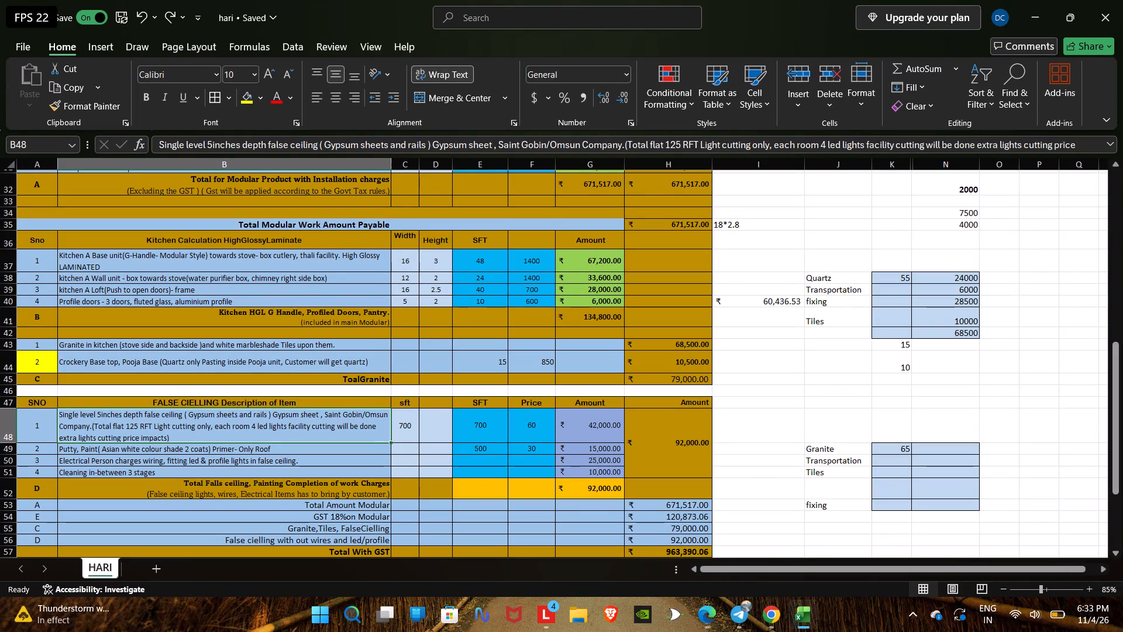
Hide columns E through G (SFT, Price and Amount) in the HARI quotation sheet.
scroll(753, 380, "down", 1)
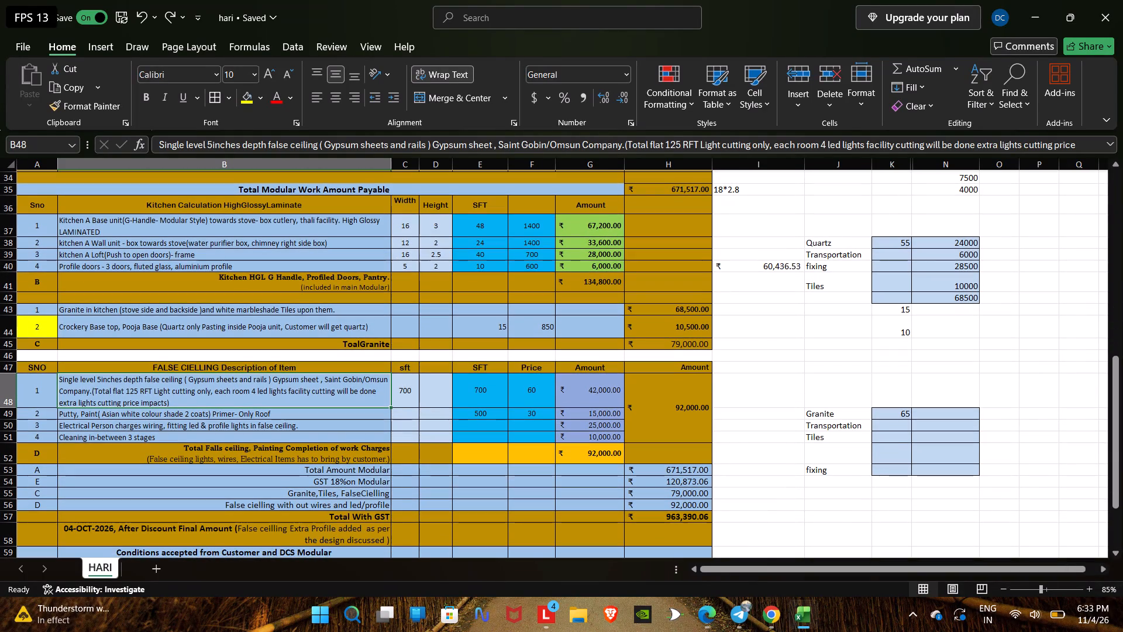
left_click_drag(490, 164, 494, 164)
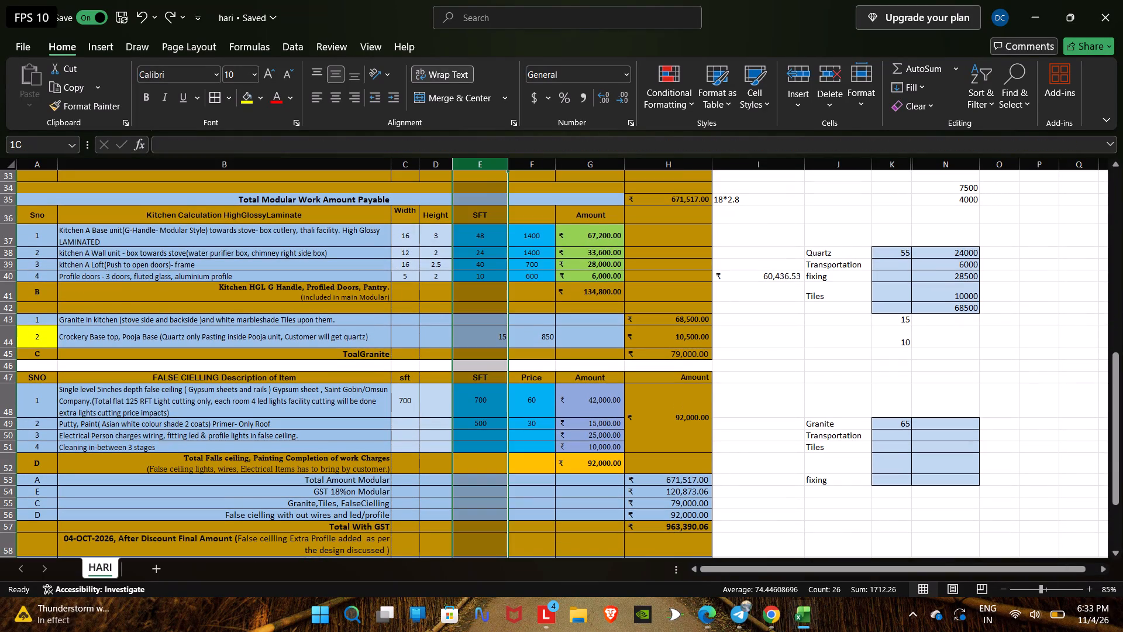
left_click_drag(494, 164, 564, 176)
right_click(572, 166)
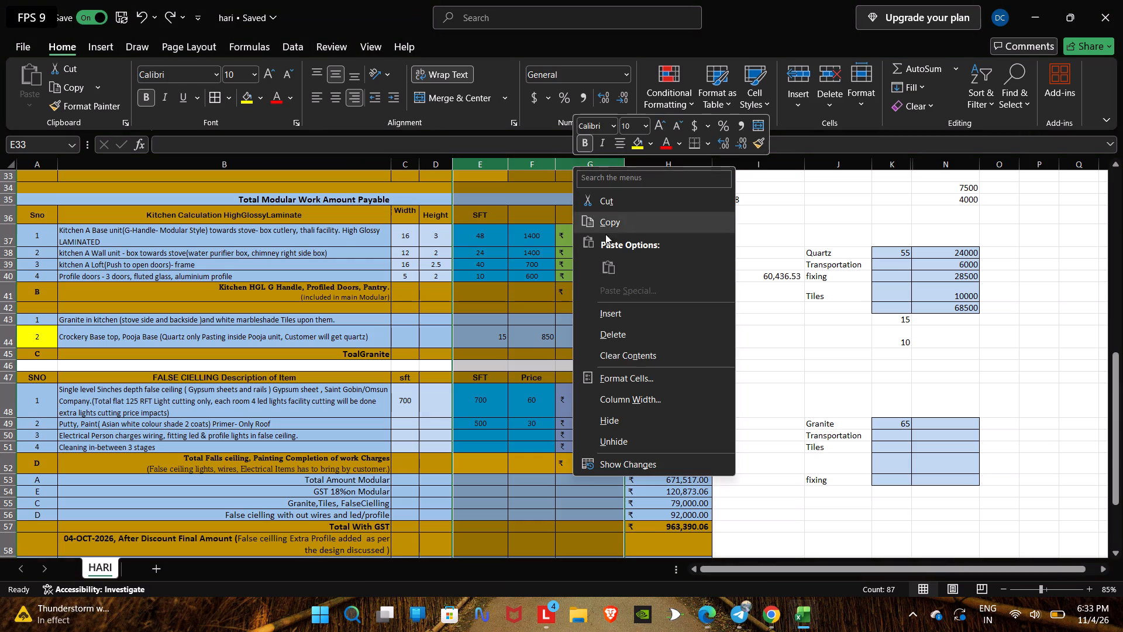
left_click(622, 424)
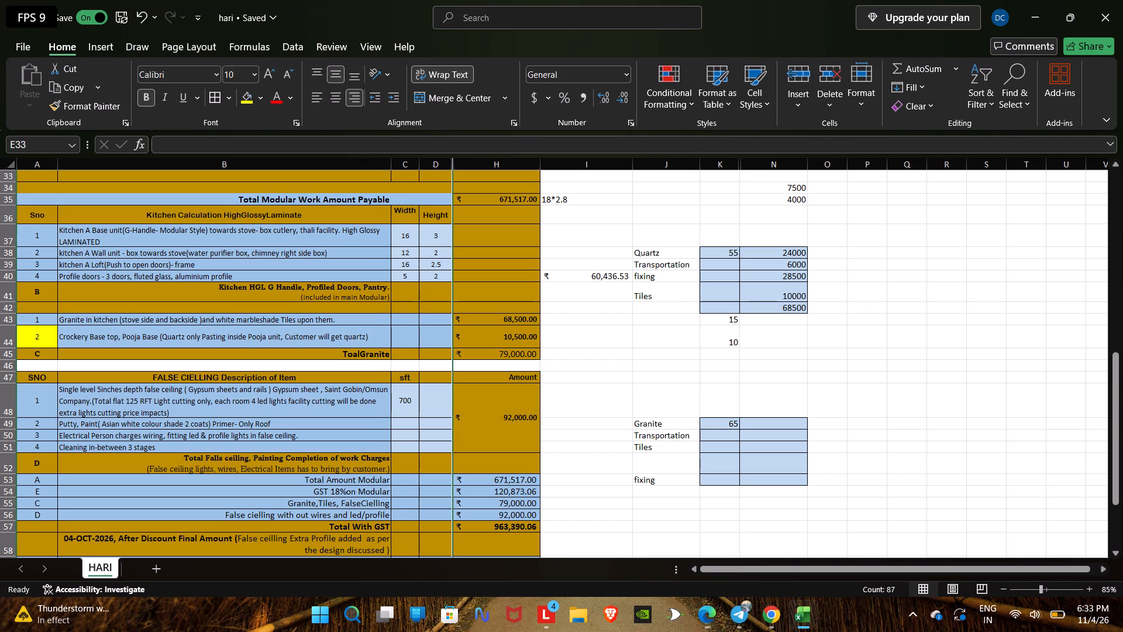
Shorten the description in B44 to "Crockery Base top, Pooja Base (Quartz only Pasting )", removing the wording about the pooja unit and customer.
scroll(576, 362, "down", 1)
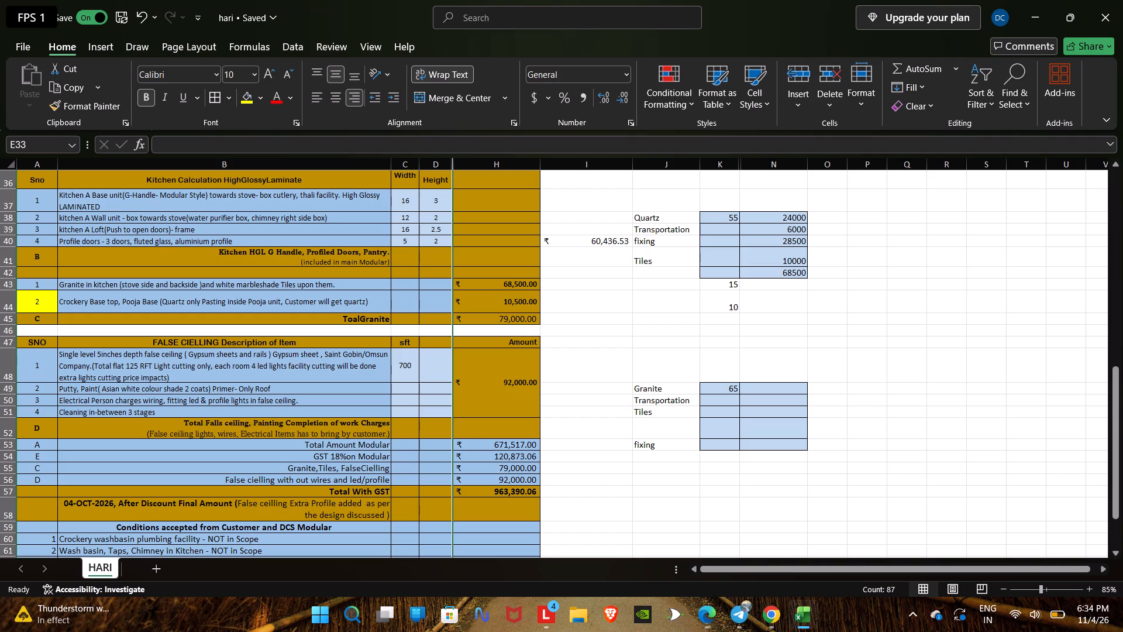
left_click(231, 301)
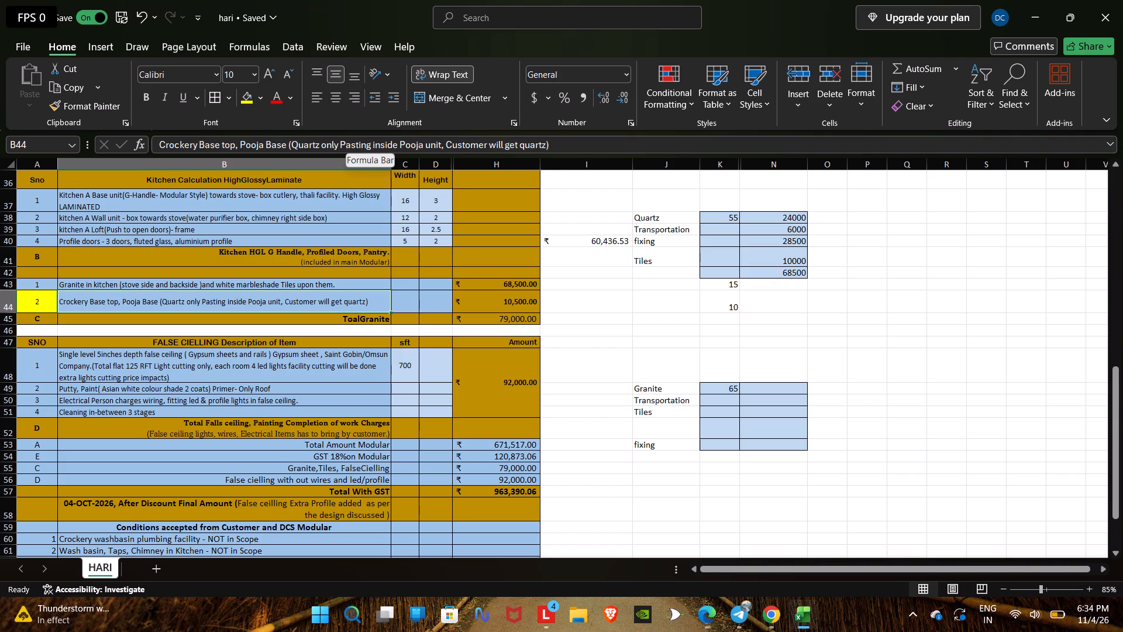
left_click_drag(373, 144, 417, 144)
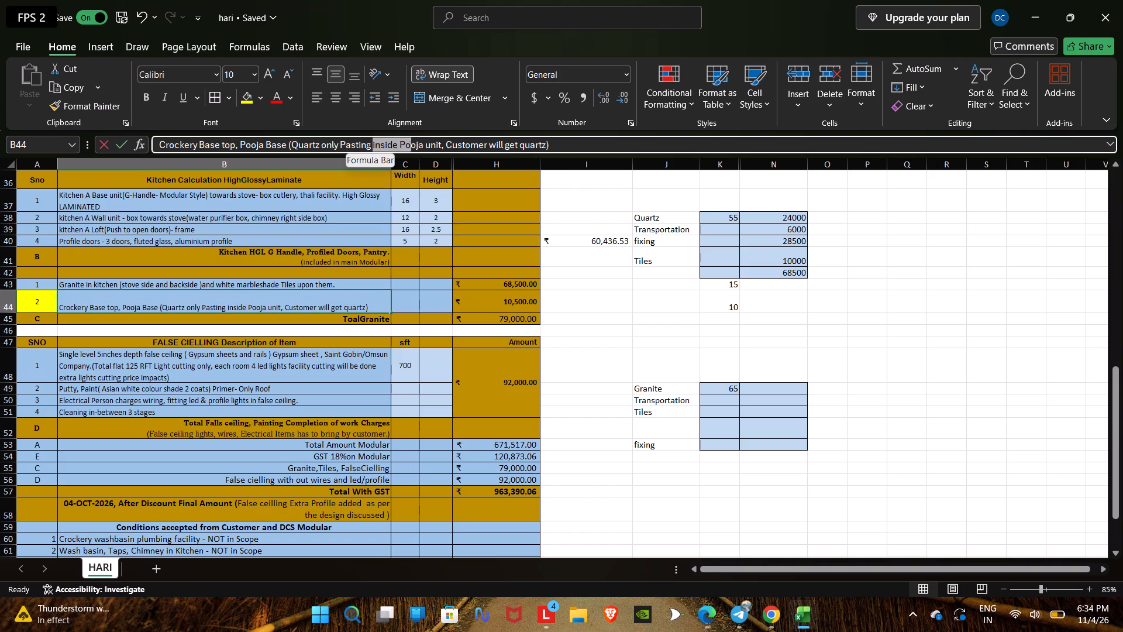
left_click_drag(417, 144, 546, 153)
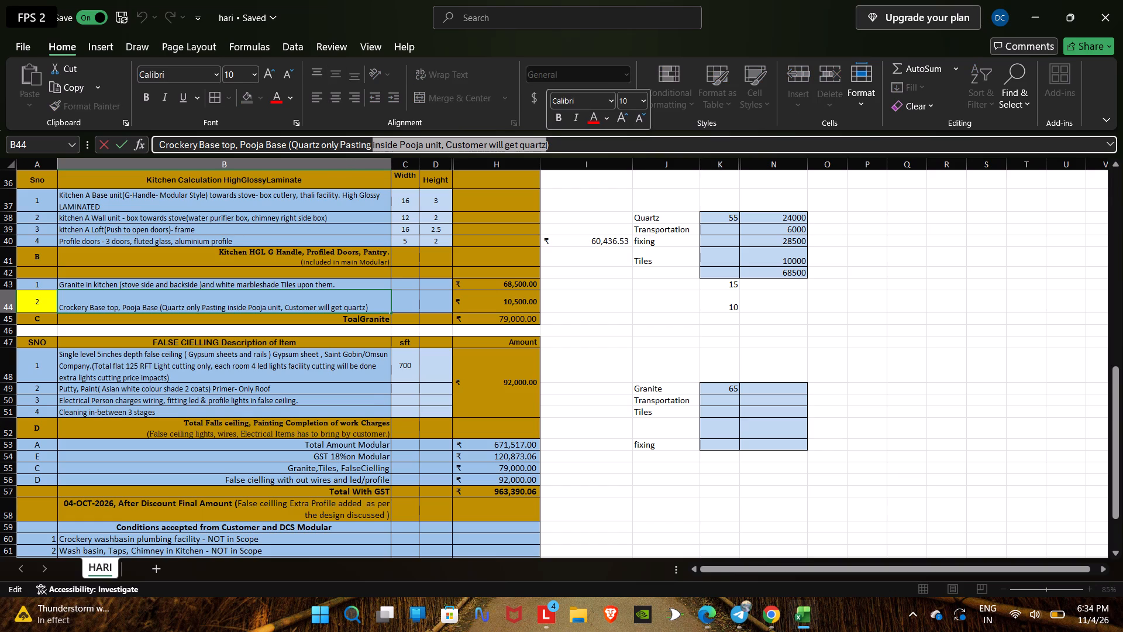
key("BackSpace")
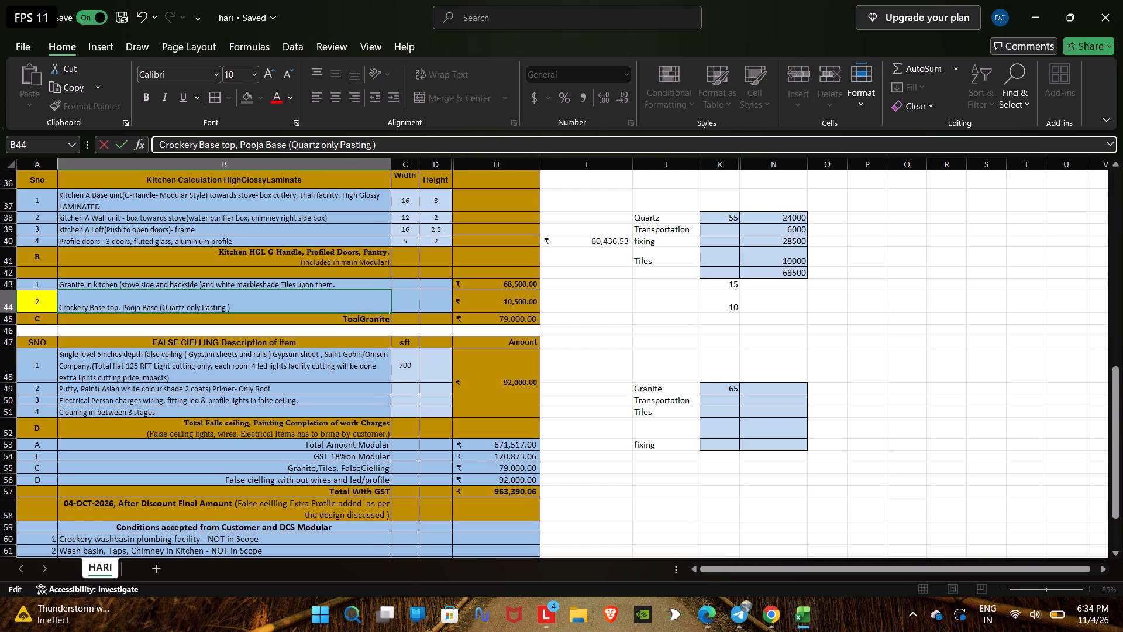
left_click(315, 454)
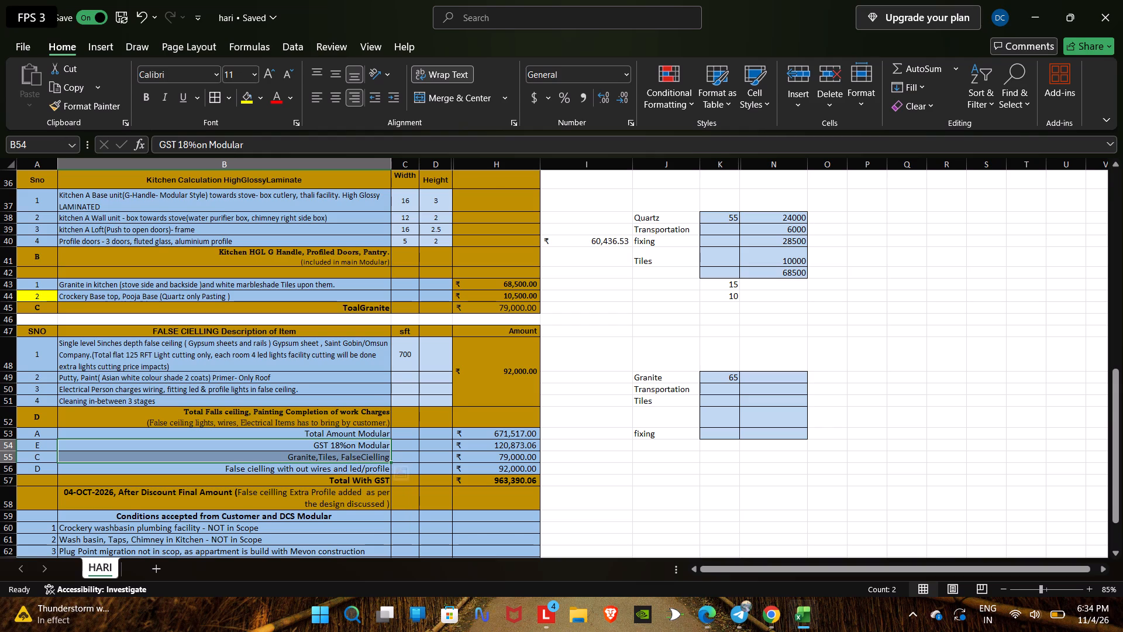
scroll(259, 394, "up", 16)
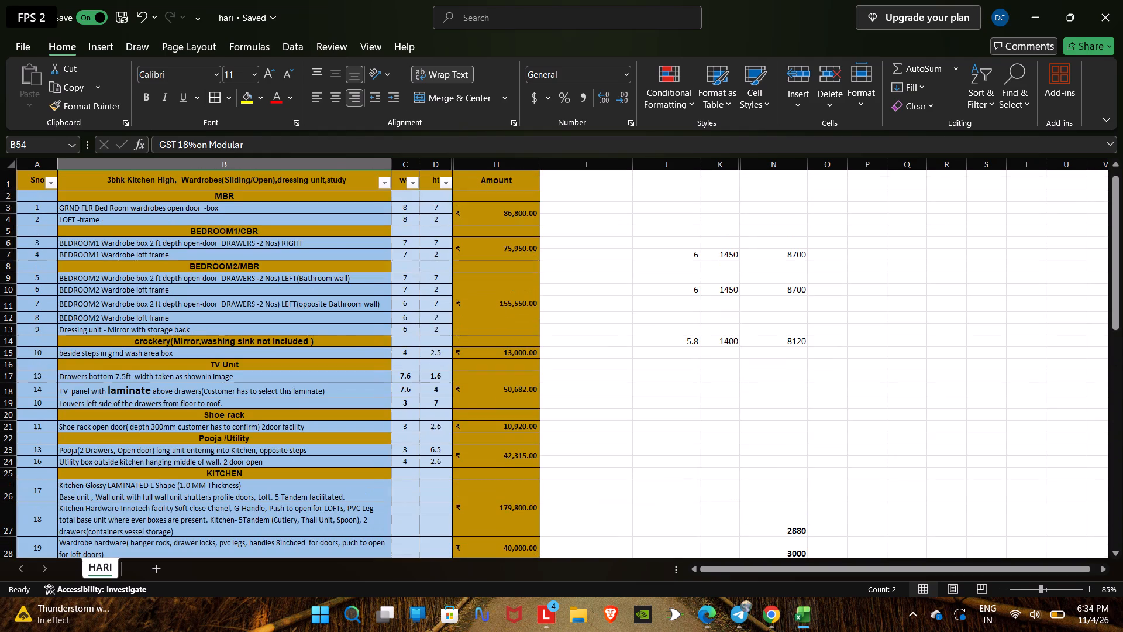
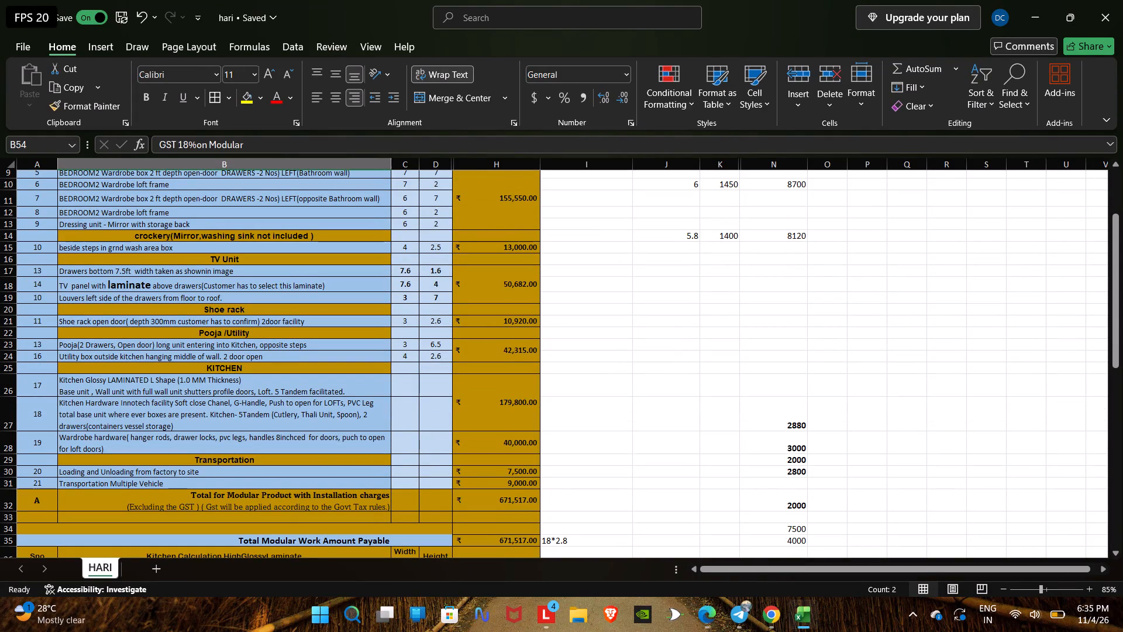
Set the amount for the kitchen granite and tiles item in H43 to 67500.
scroll(298, 359, "up", 4)
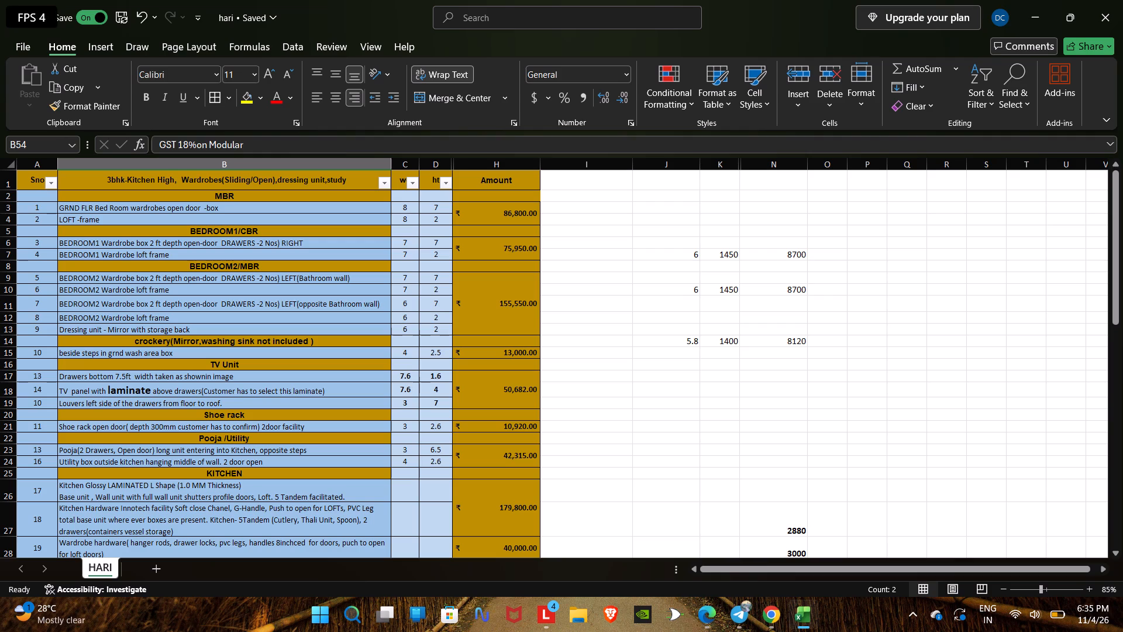
scroll(298, 359, "down", 4)
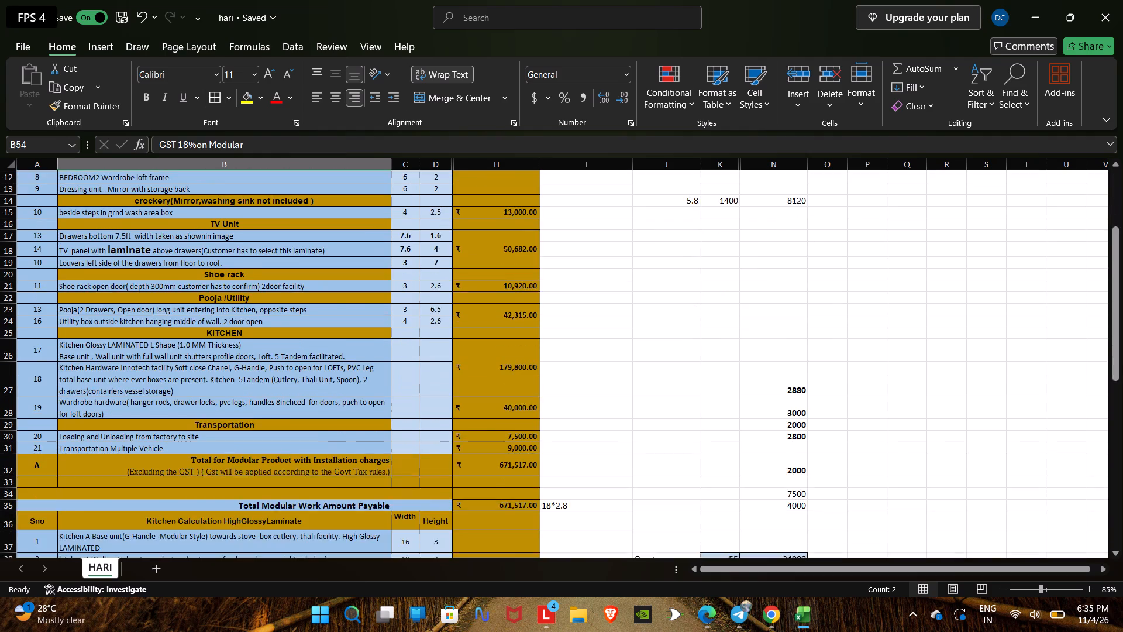
scroll(298, 359, "down", 9)
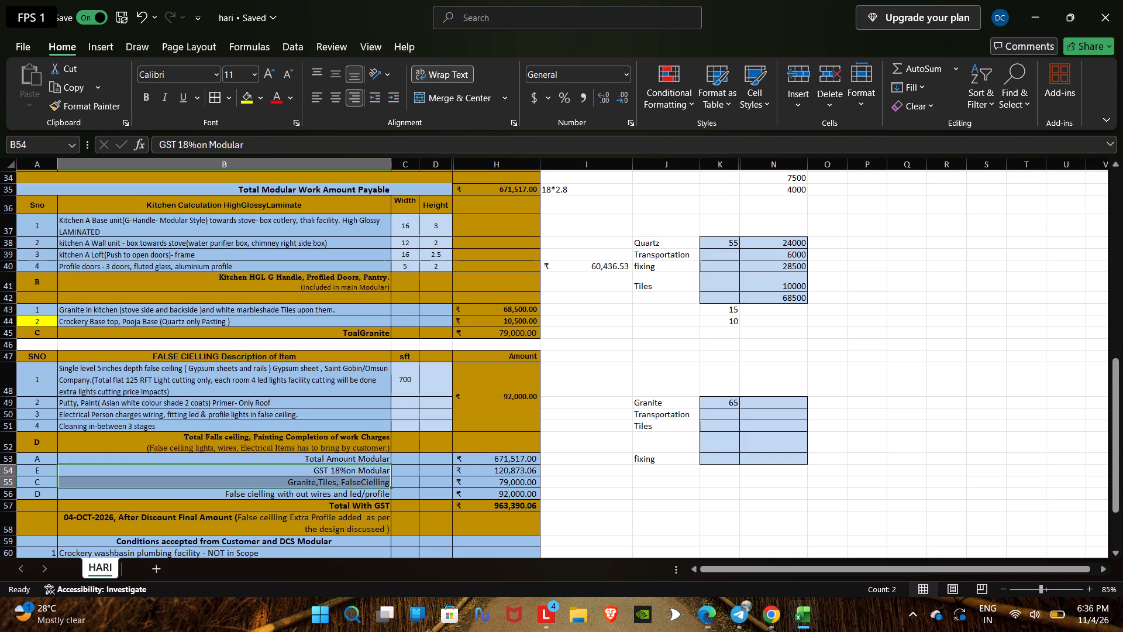
left_click(502, 310)
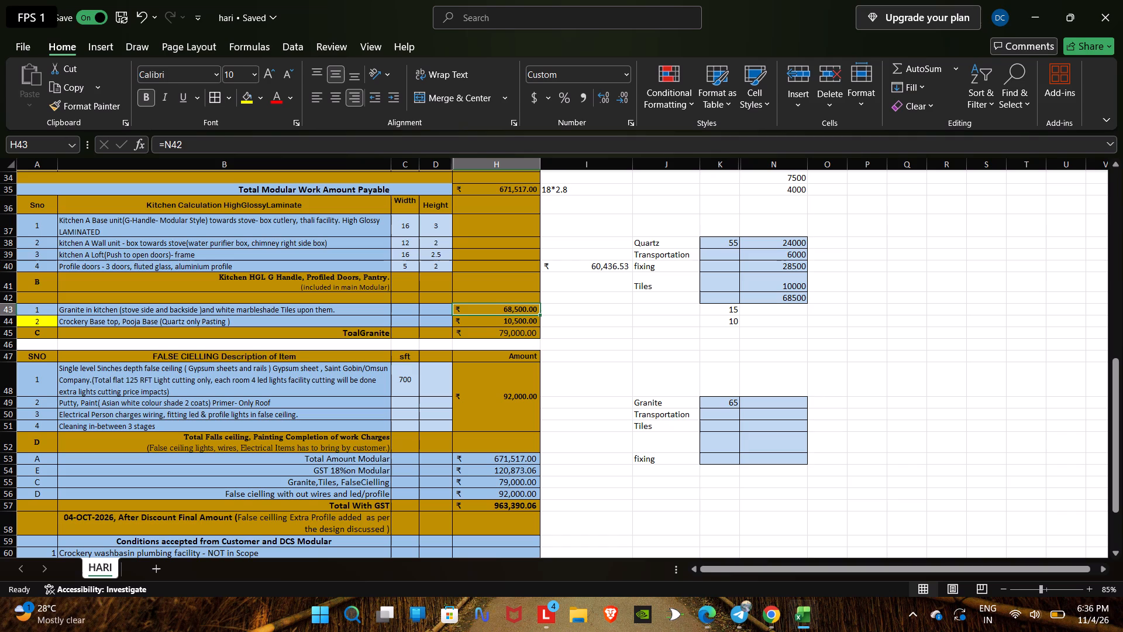
type("67500")
key("Return")
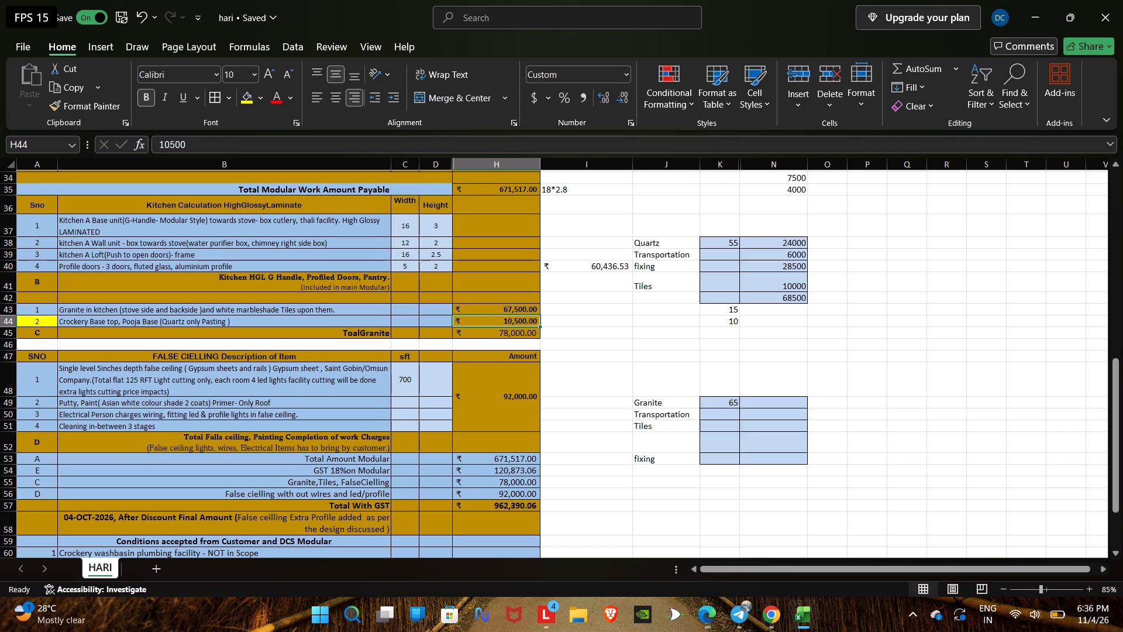
Remove "Pooja Base (Quartz only Pasting )" from the description in B44, keeping "Crockery Base top,".
left_click(163, 322)
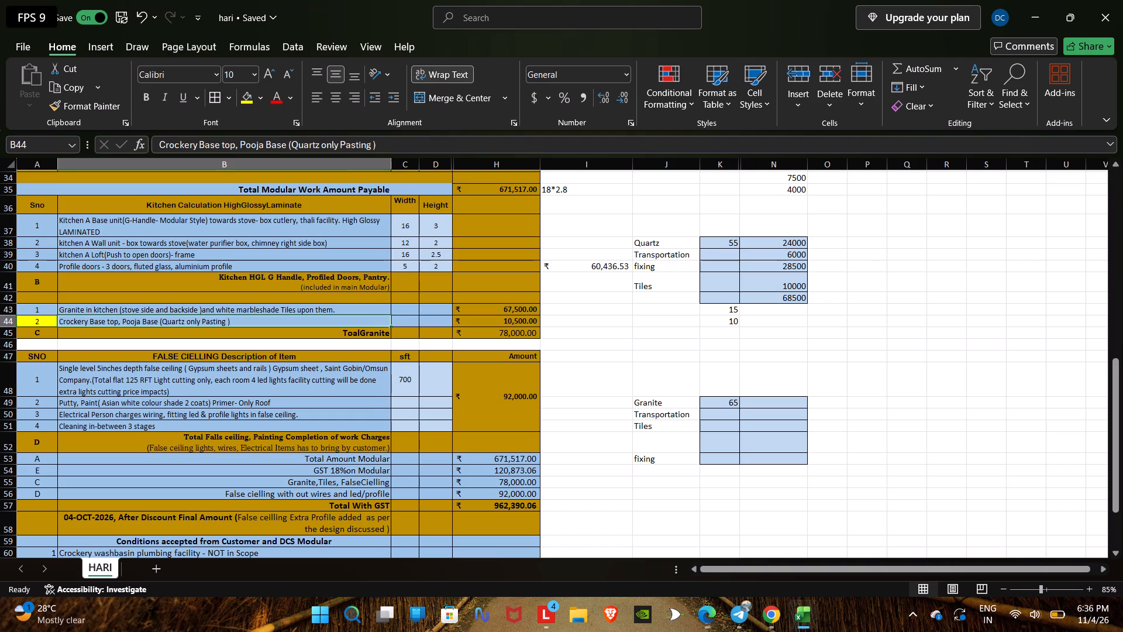
left_click_drag(239, 142, 277, 145)
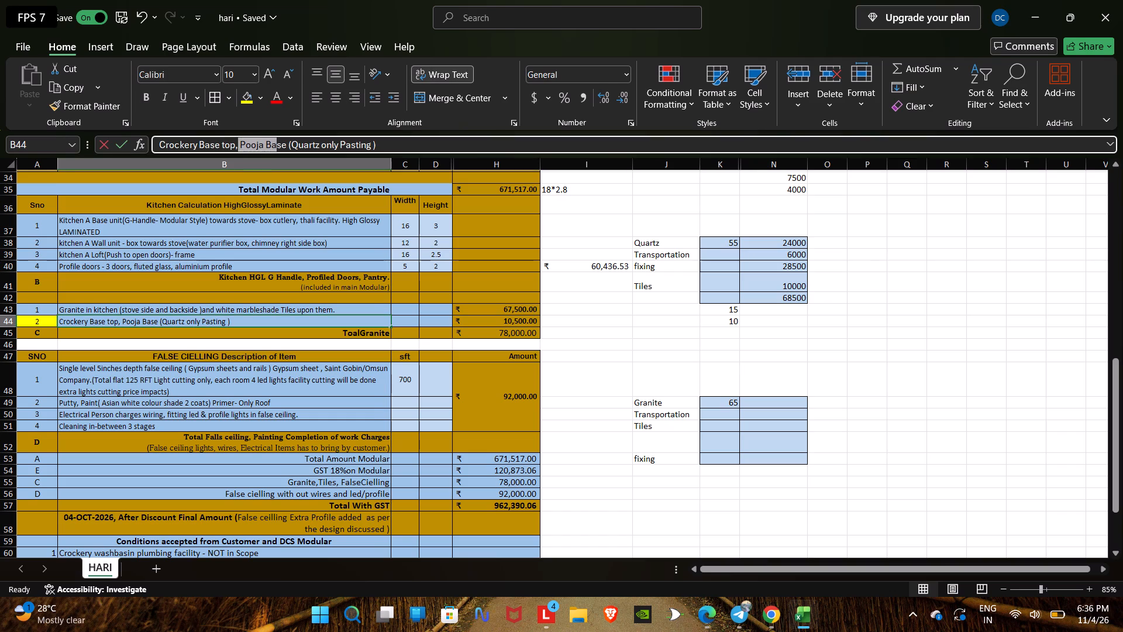
left_click_drag(277, 145, 419, 157)
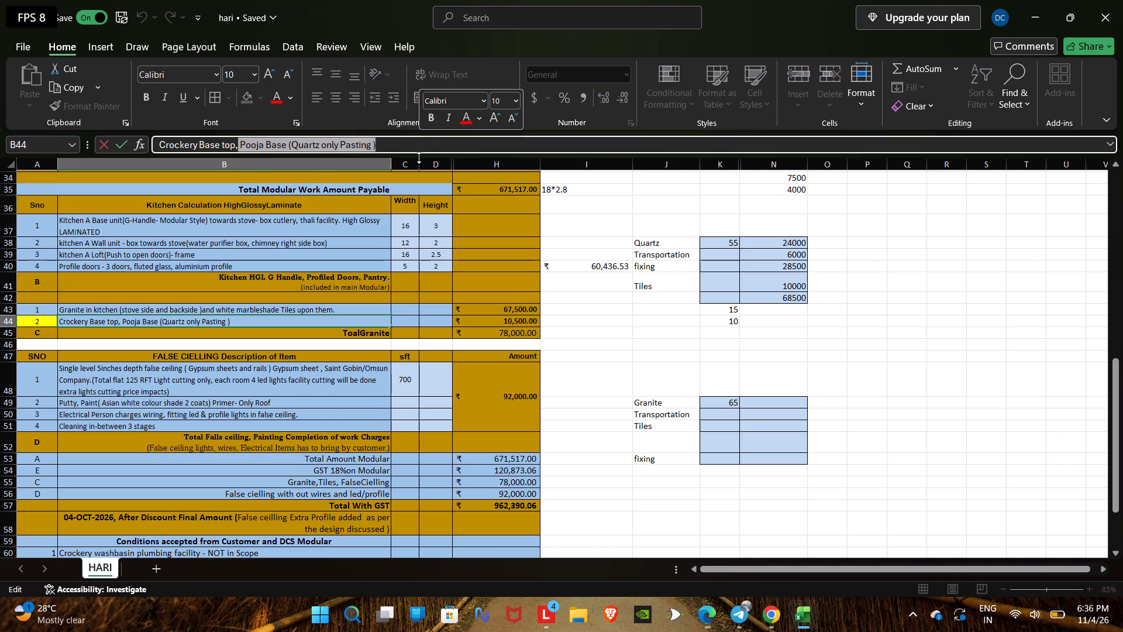
key("BackSpace")
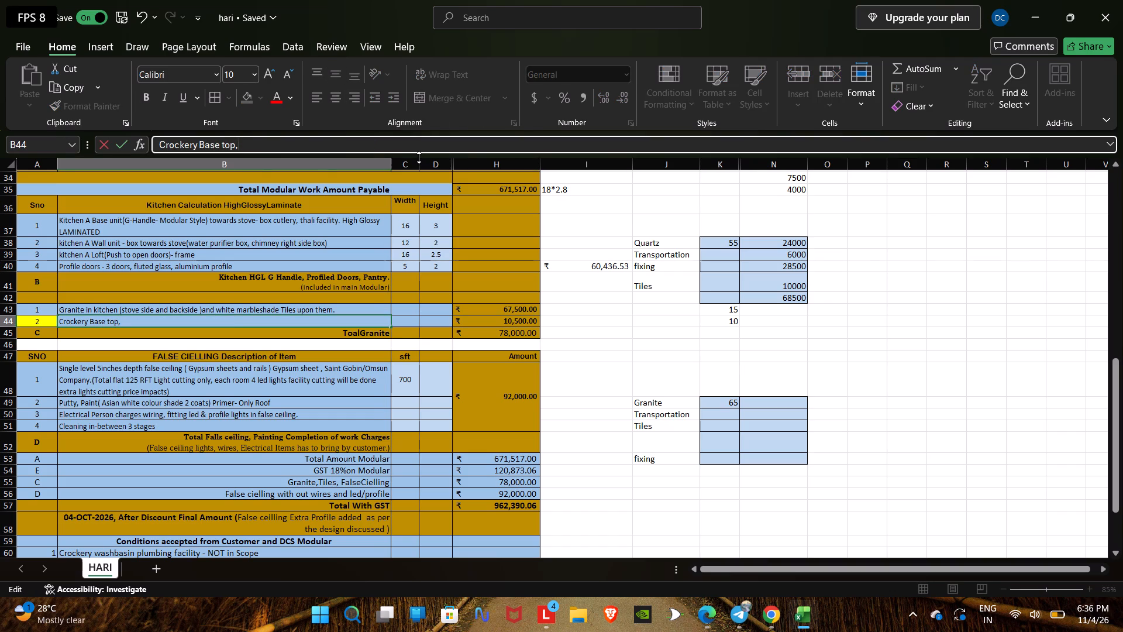